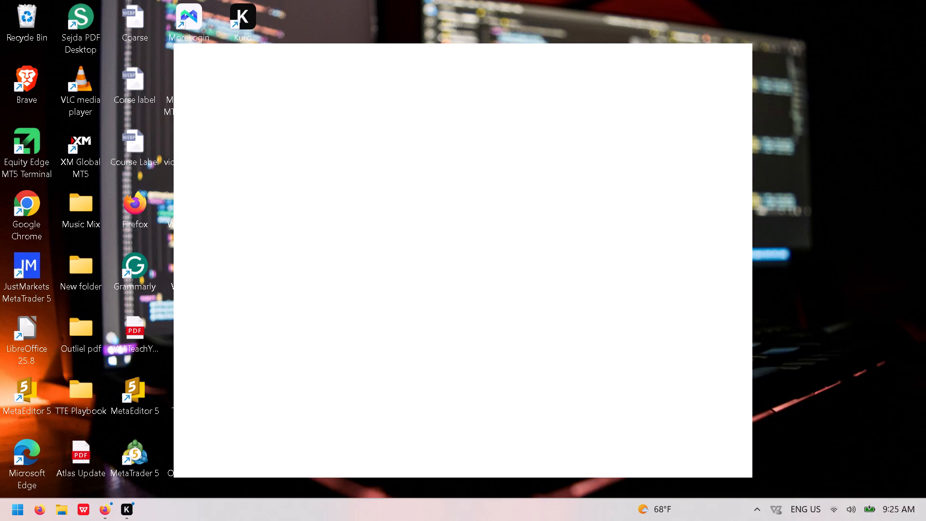
Open the Brave browser maximized and reload the Forex Factory calendar.
double_click(48, 87)
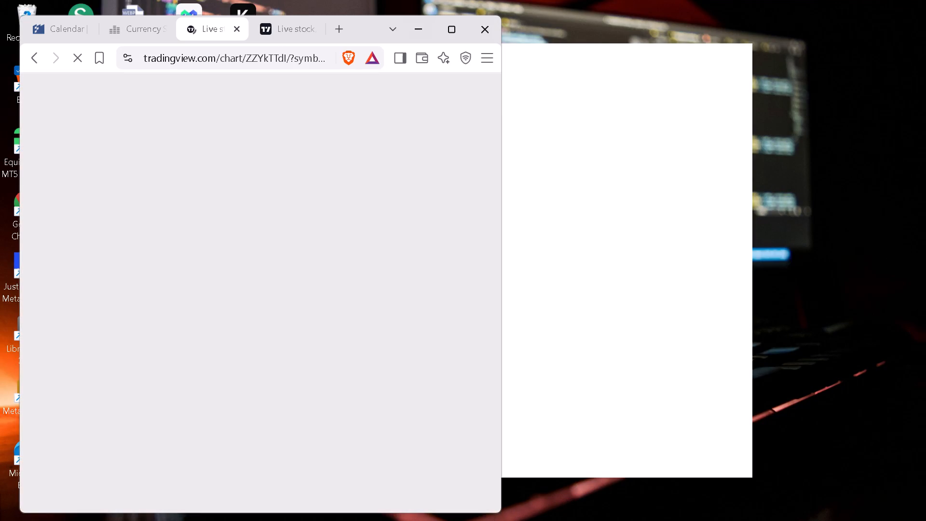
click(456, 28)
click(109, 16)
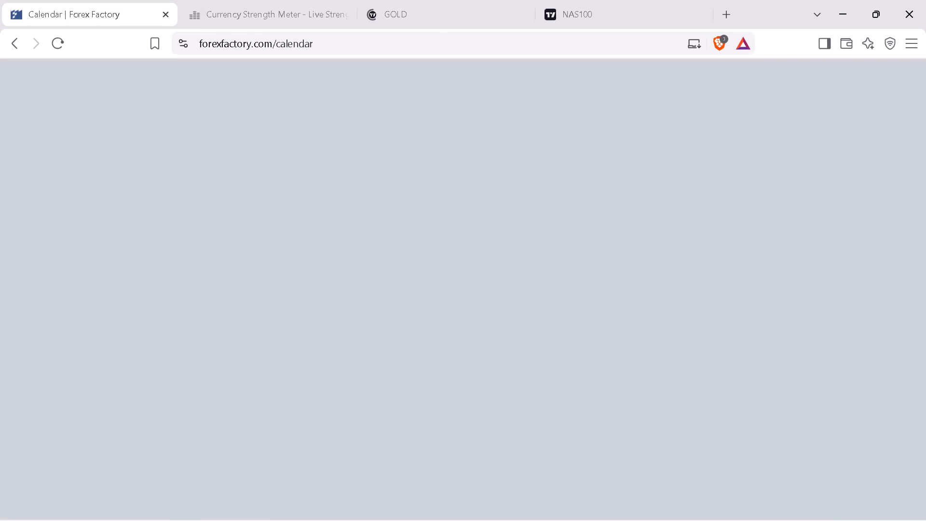
click(60, 37)
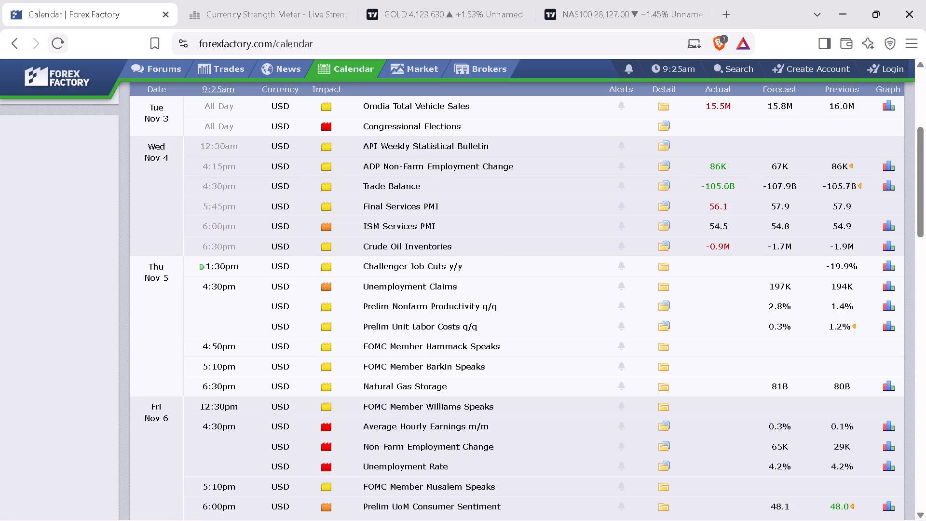
click(61, 41)
Capture a rectangular screenshot of the Thursday, Nov 5 USD events in the Forex Factory calendar.
scroll(244, 328, down, 1)
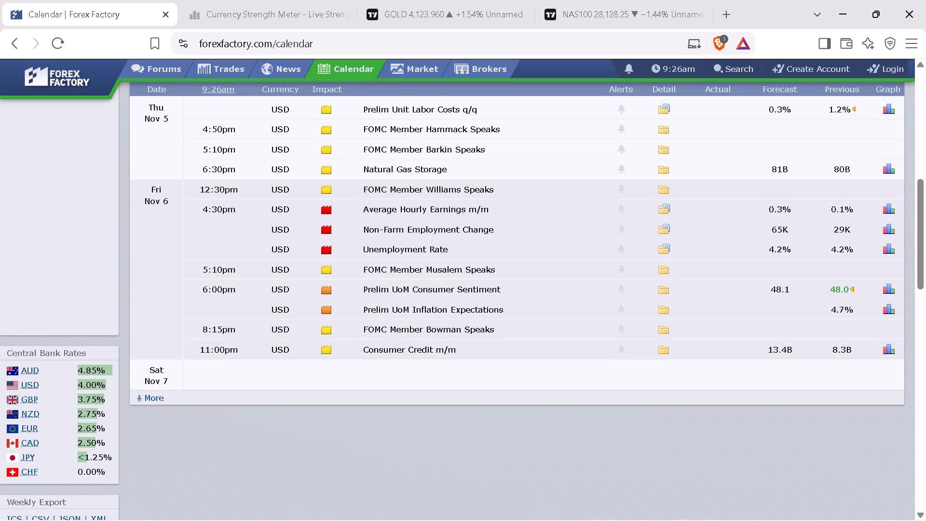
drag(920, 210, 921, 200)
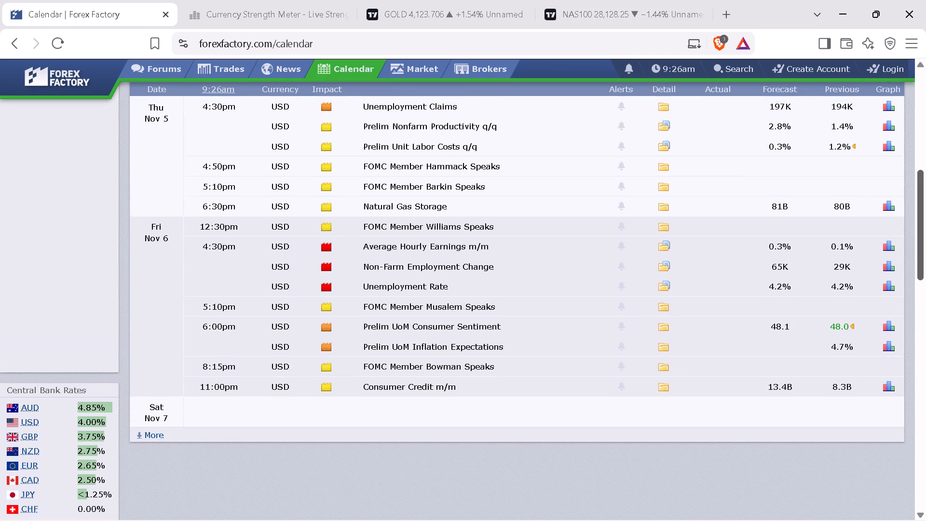
drag(921, 200, 921, 176)
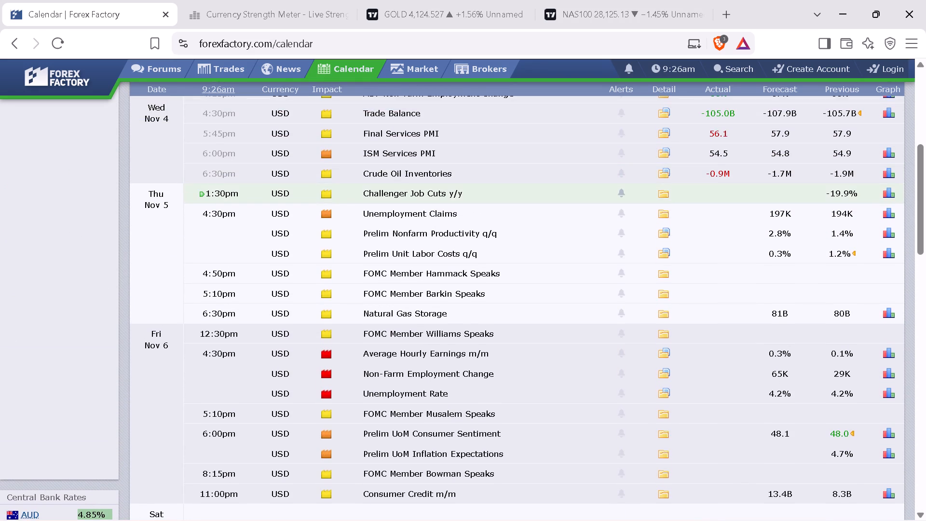
key(shift+super+s)
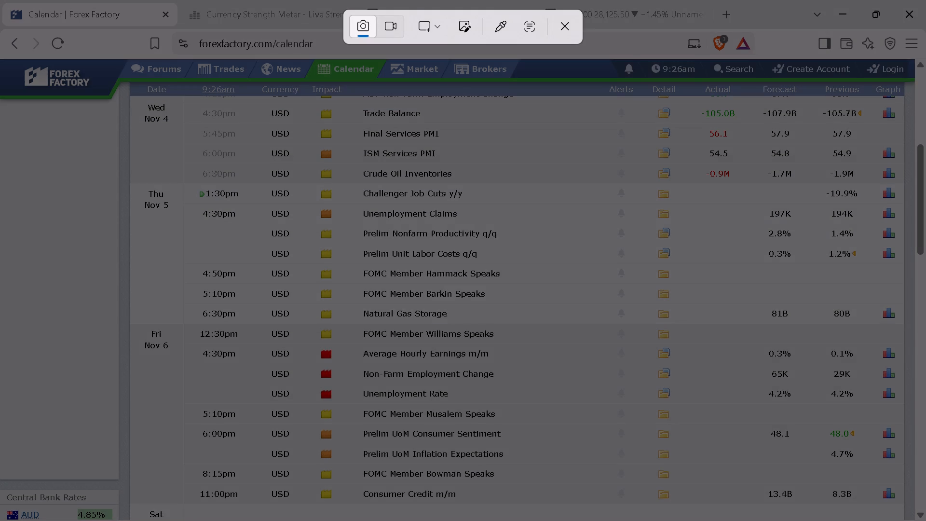
click(427, 30)
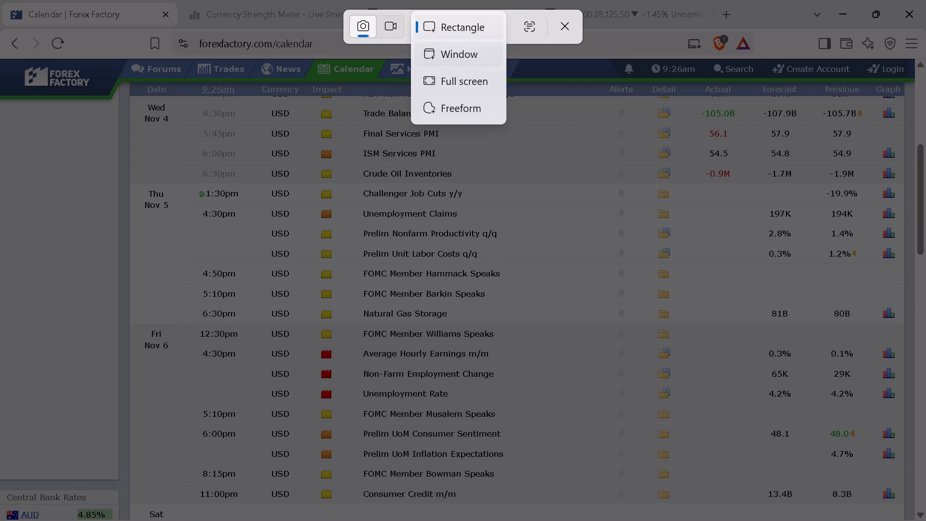
click(429, 28)
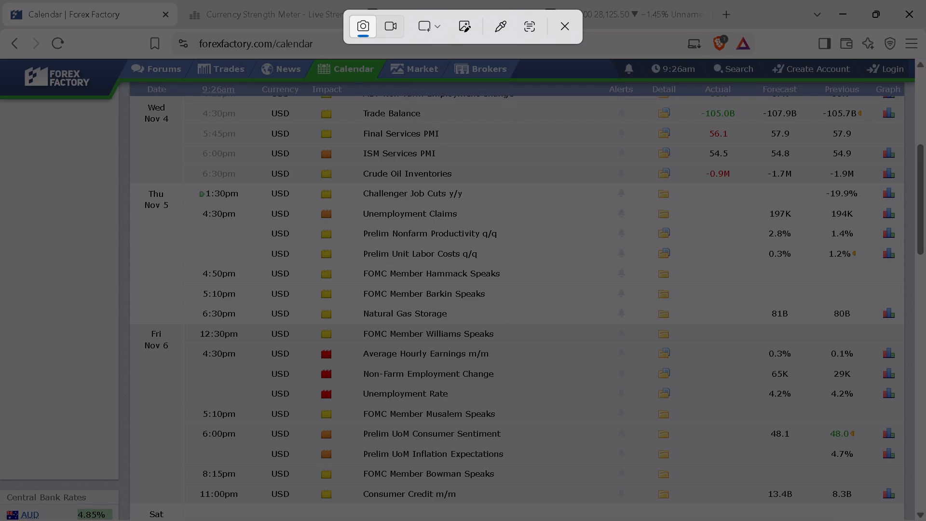
drag(131, 184, 829, 181)
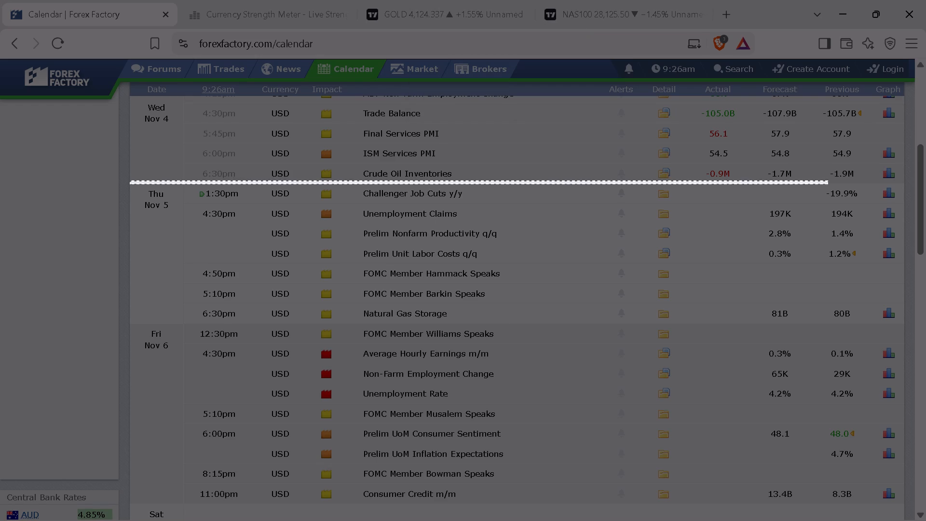
drag(829, 181, 905, 321)
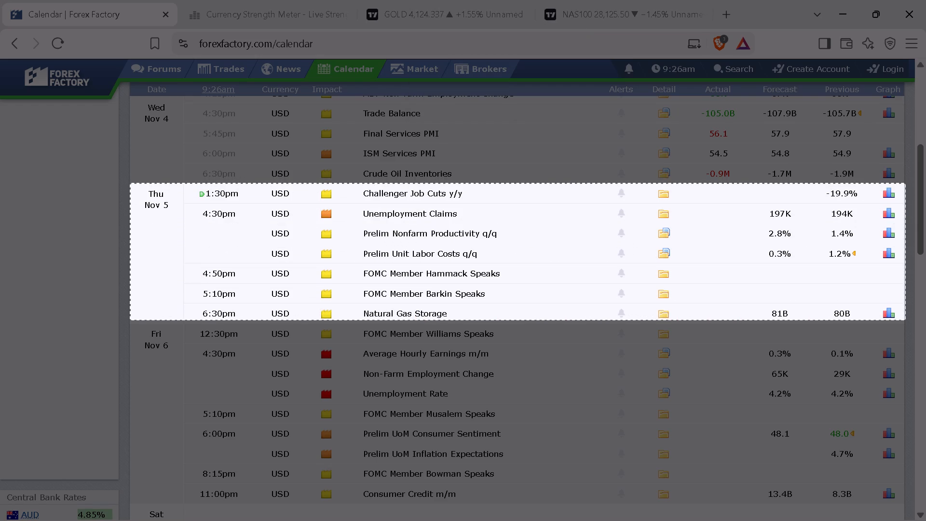
drag(905, 321, 905, 324)
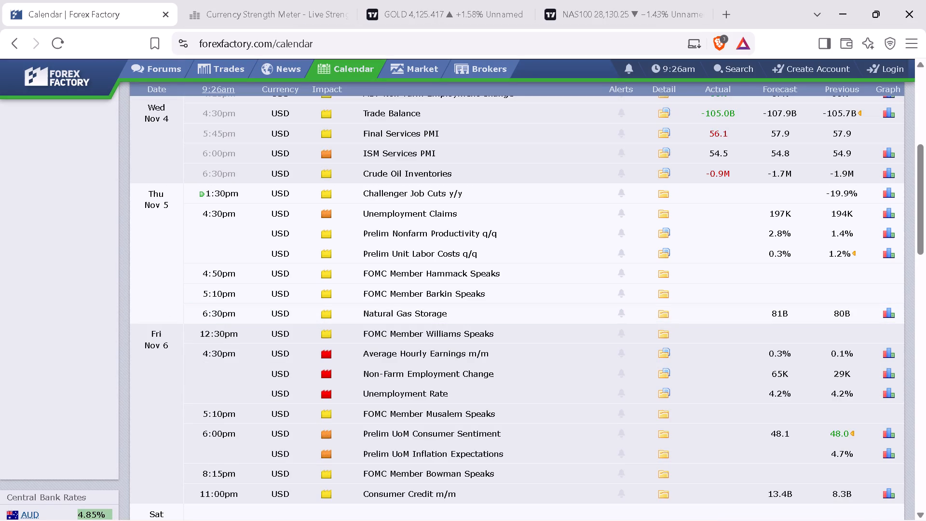
Check the Currency Strength Meter page with refreshed data.
click(235, 12)
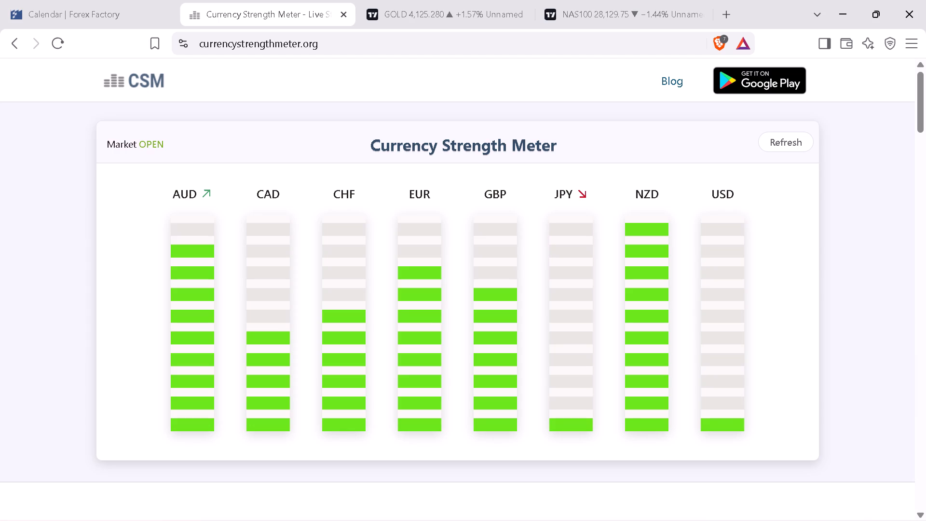
click(51, 37)
Browse the Forex Factory news and read the hot story "Gold jumps as oil slumps on Iran diplomacy hopes".
click(78, 0)
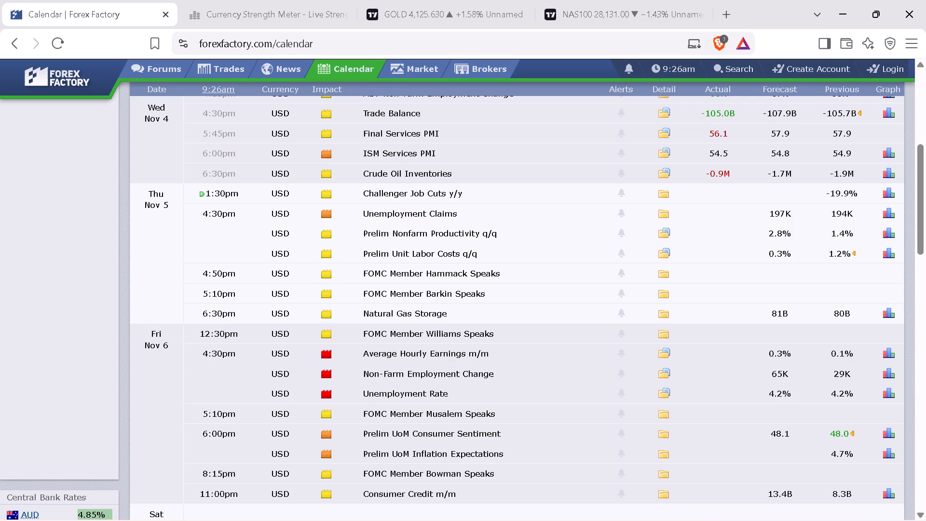
click(266, 66)
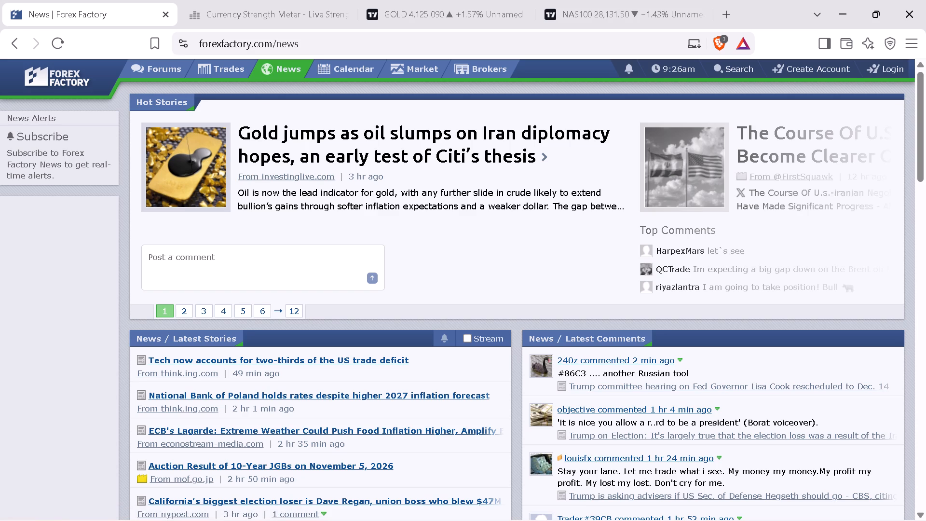
scroll(351, 297, down, 2)
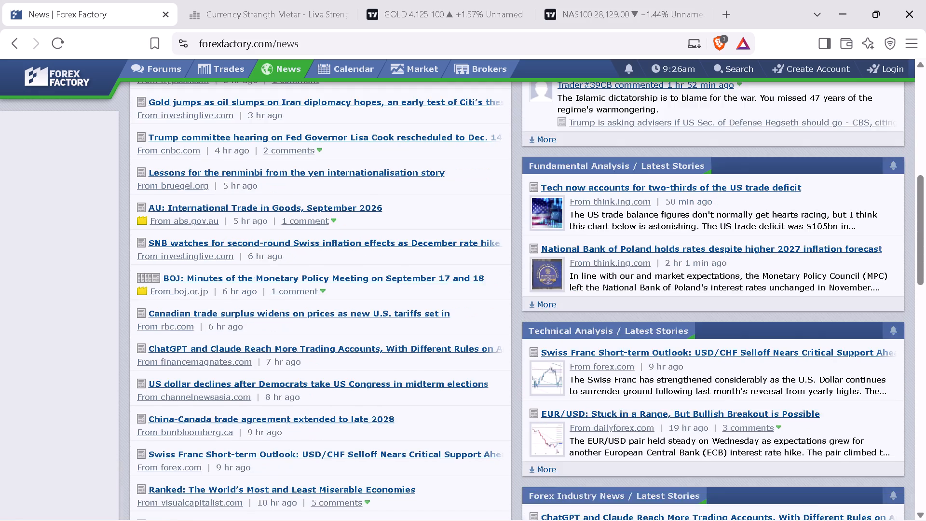
scroll(351, 297, down, 1)
scroll(351, 297, up, 3)
click(389, 140)
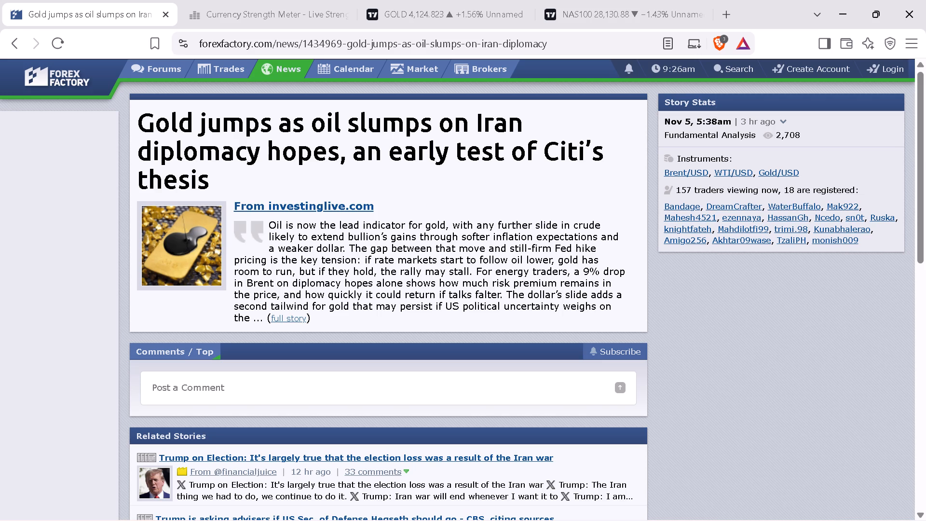
scroll(344, 319, down, 1)
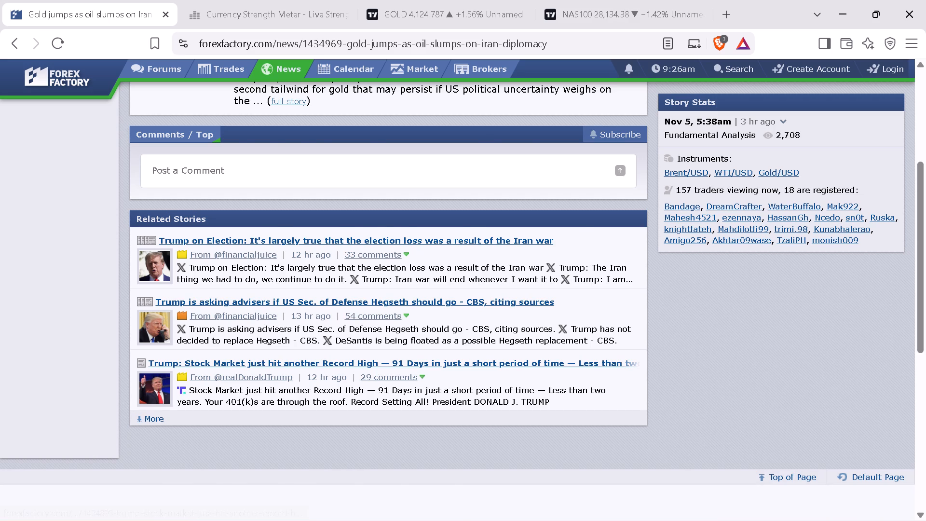
scroll(363, 350, up, 1)
scroll(363, 349, down, 2)
scroll(339, 239, up, 2)
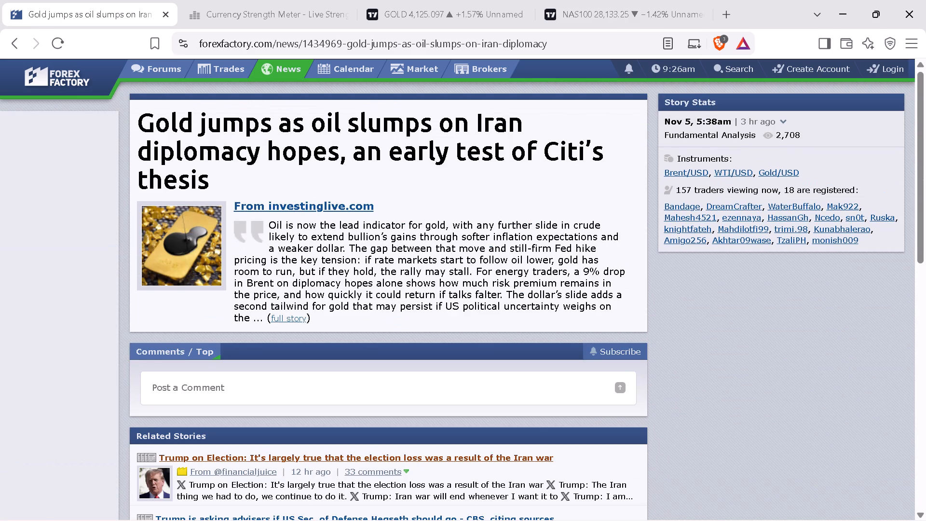
Read the related story "Trump on Election: It's largely true that the election loss was a result of the Iran war" and its comments.
click(373, 458)
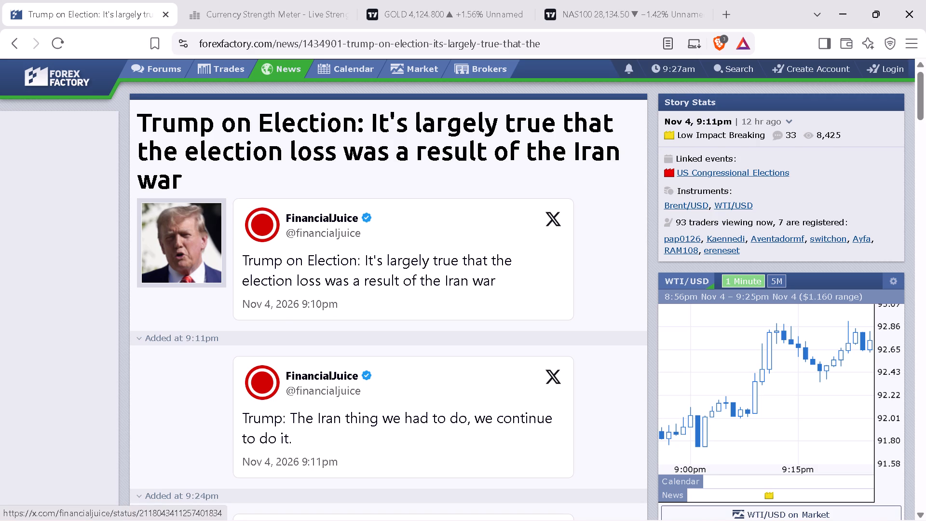
scroll(445, 366, down, 1)
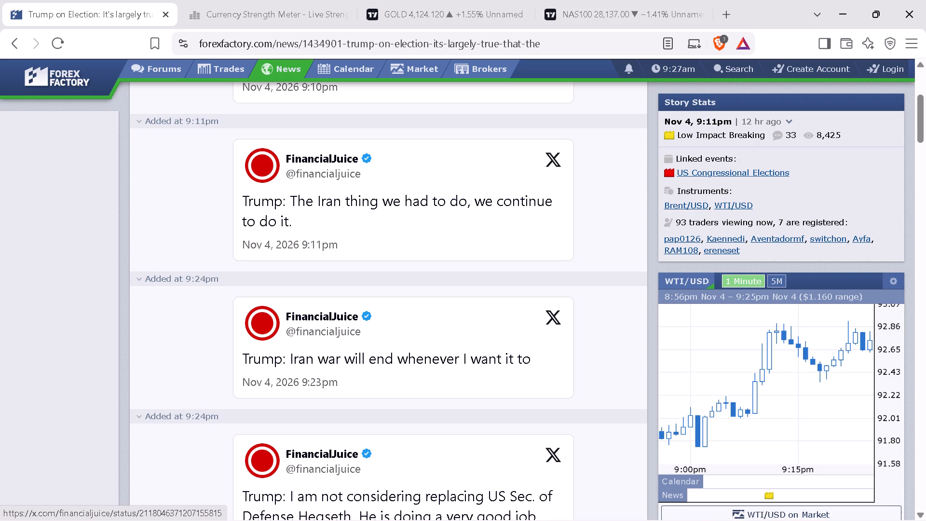
scroll(363, 342, down, 1)
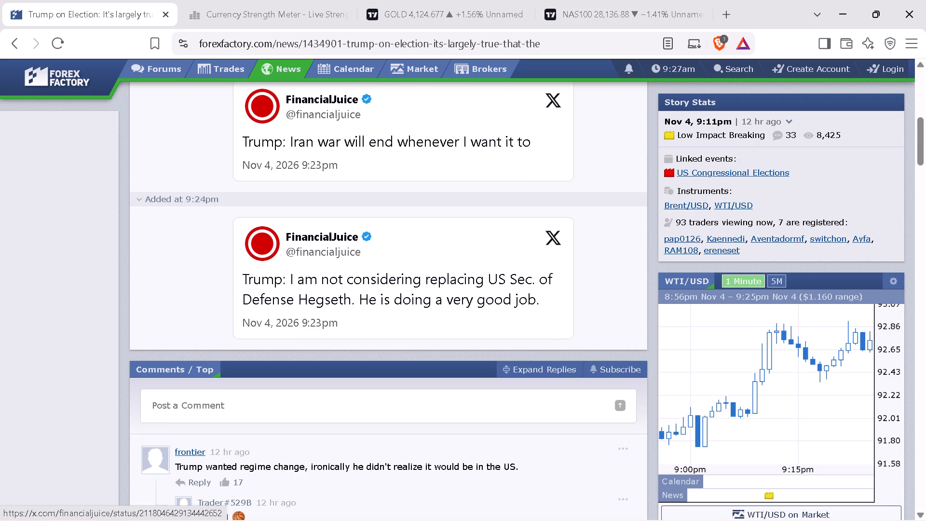
scroll(395, 319, down, 2)
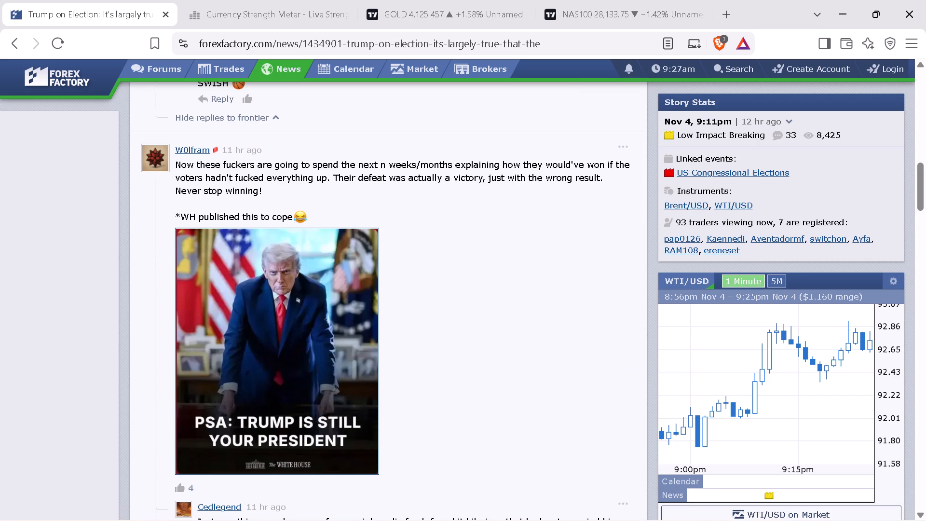
scroll(401, 326, down, 2)
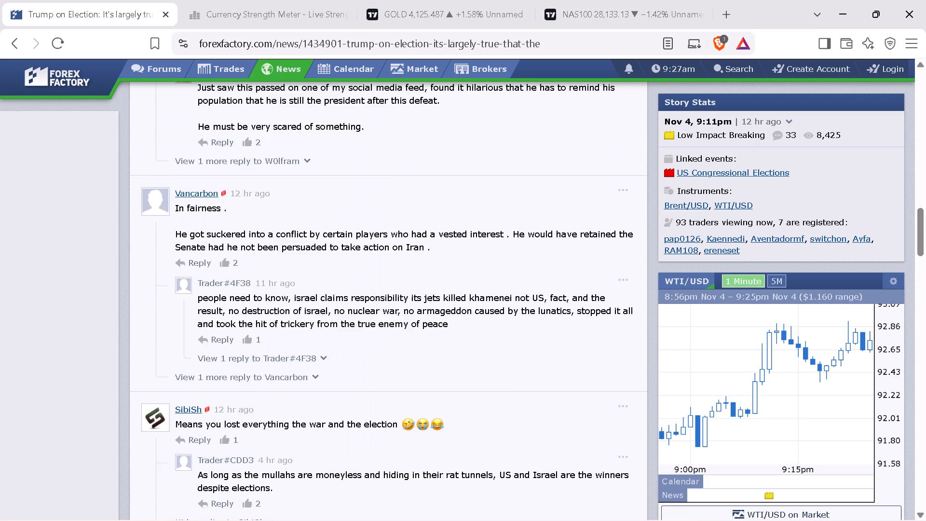
scroll(401, 330, down, 1)
scroll(401, 330, up, 6)
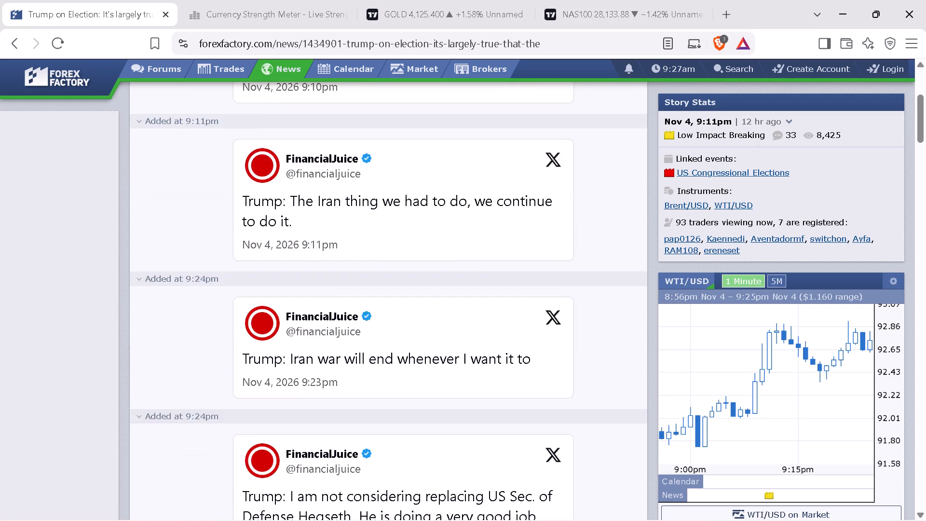
scroll(401, 330, up, 7)
Reload the GOLD chart in TradingView and remove all existing drawings from it.
click(436, 14)
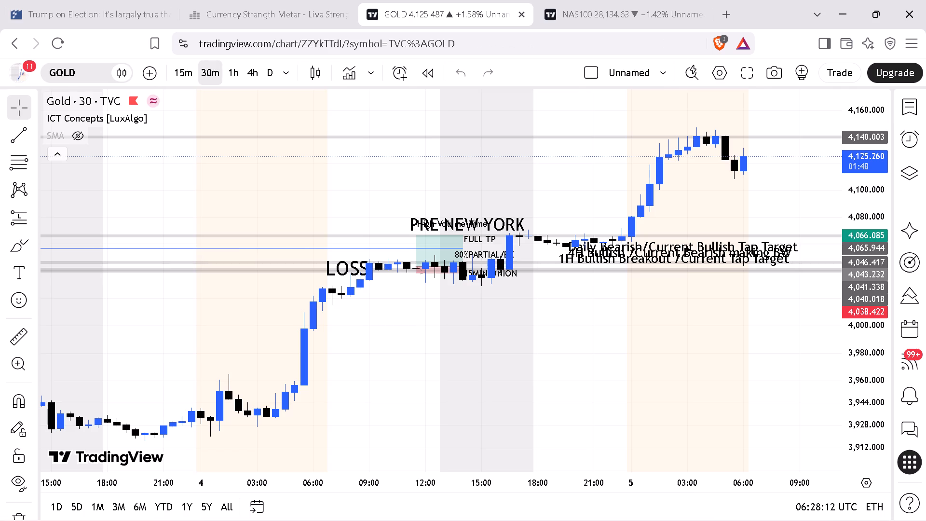
click(55, 40)
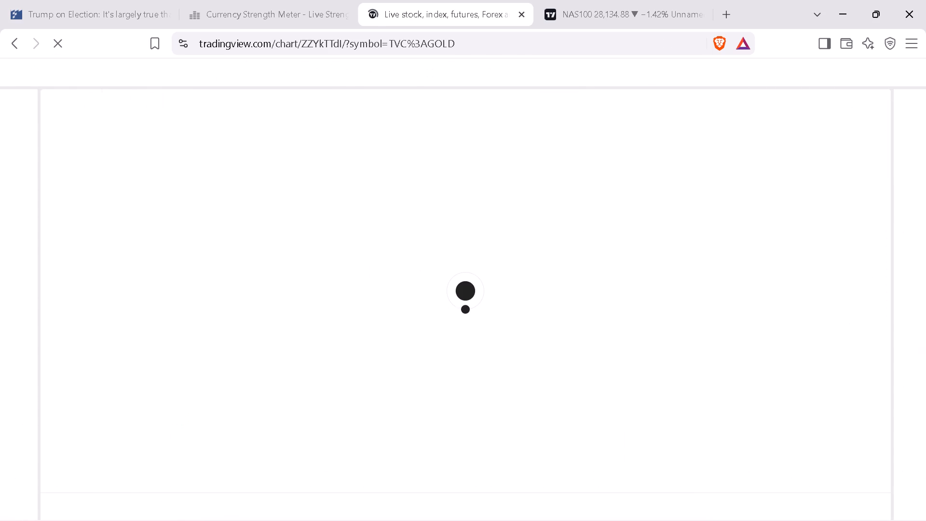
scroll(23, 476, down, 3)
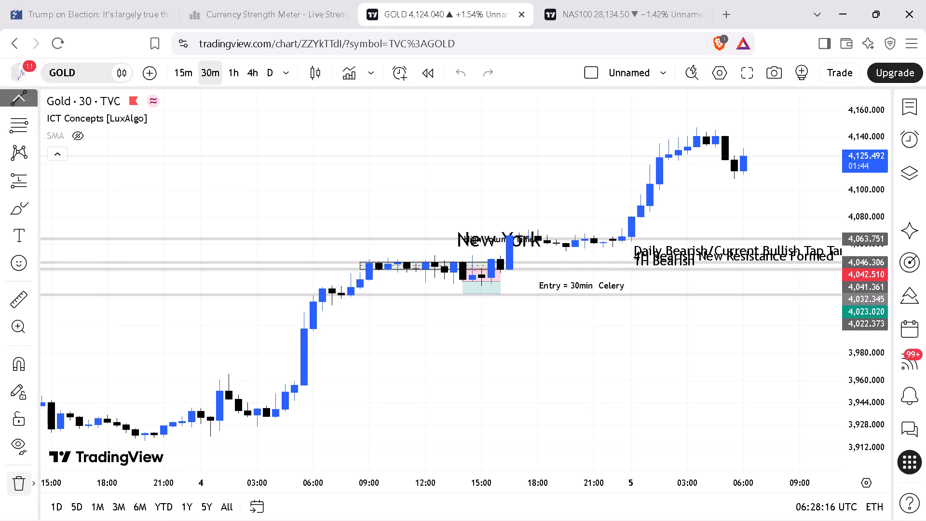
click(20, 489)
click(53, 415)
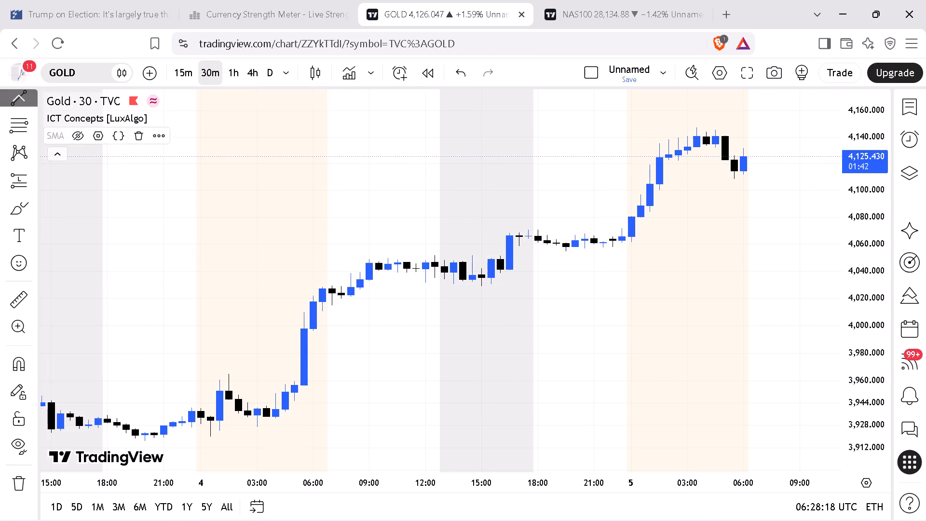
Set the gold chart to the daily timeframe with the ICT Concepts [LuxAlgo] indicator hidden.
click(269, 73)
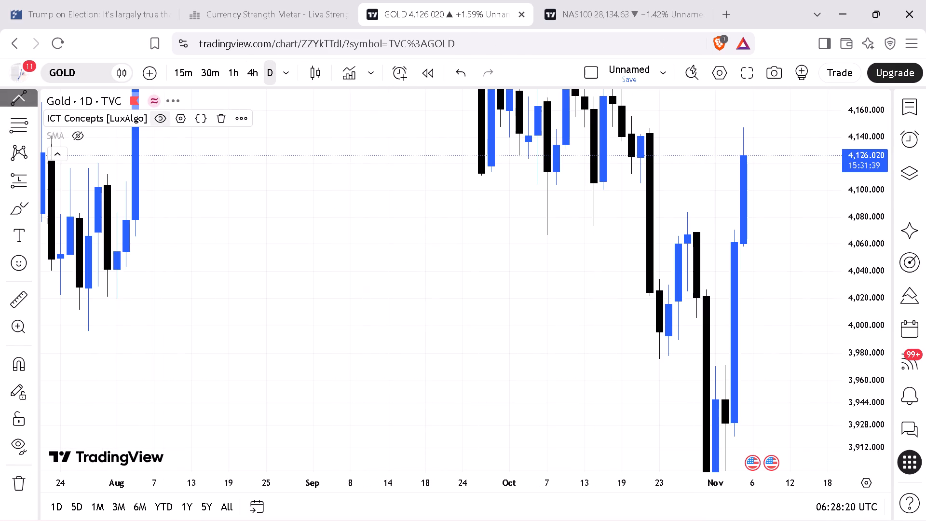
click(161, 116)
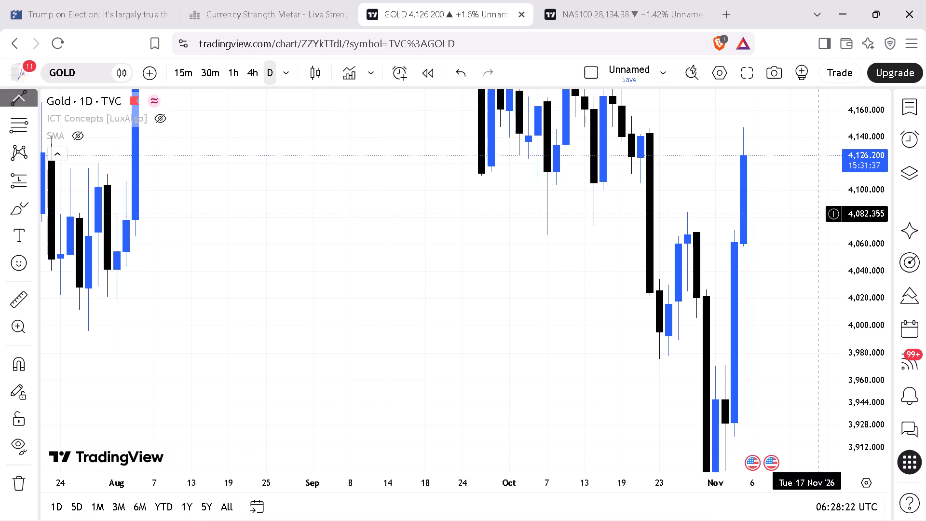
Draw two horizontal lines across the daily gold chart, at about 4,116 and about 3,990.
drag(857, 198, 842, 503)
drag(749, 407, 594, 411)
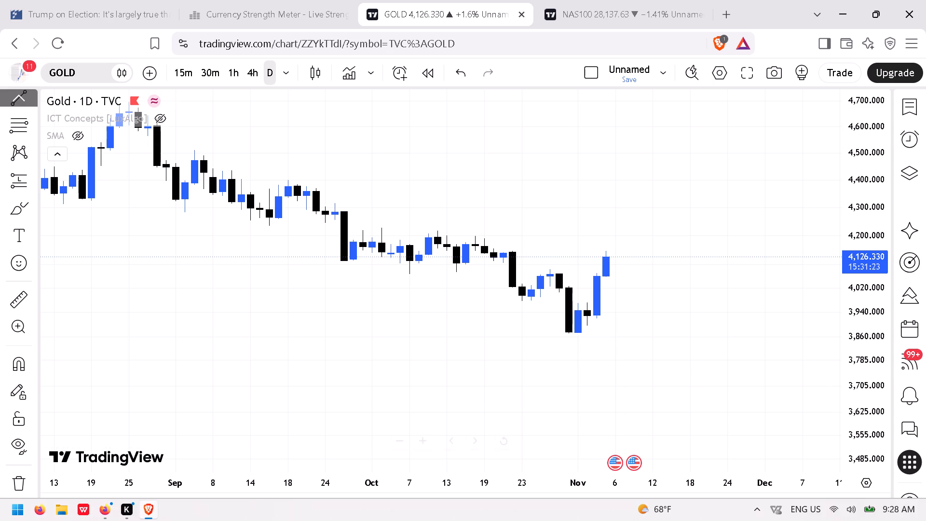
drag(450, 483, 740, 473)
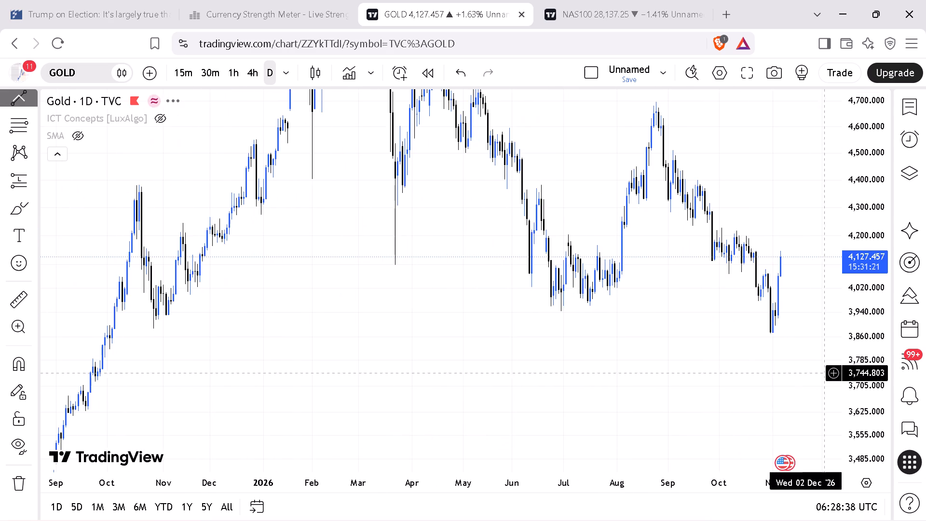
drag(874, 196, 858, 363)
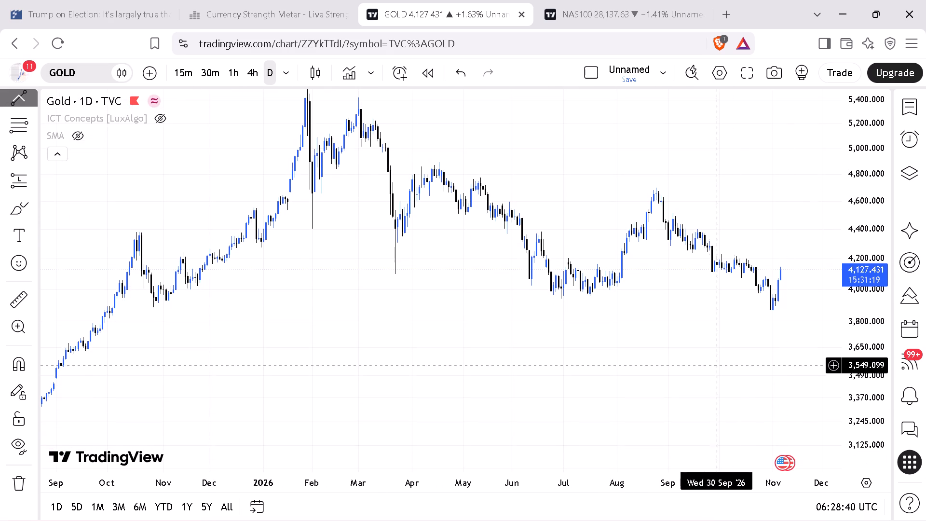
drag(680, 371, 534, 371)
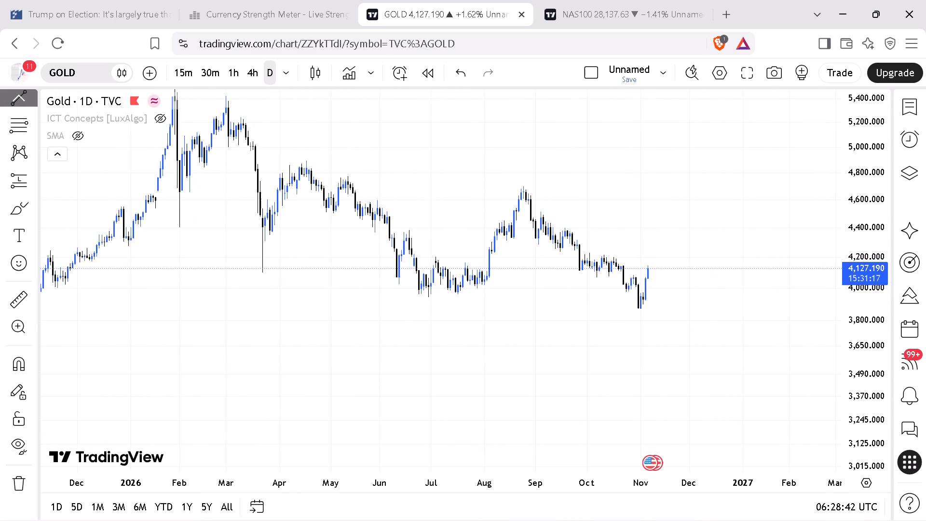
drag(630, 482, 555, 480)
drag(858, 392, 858, 392)
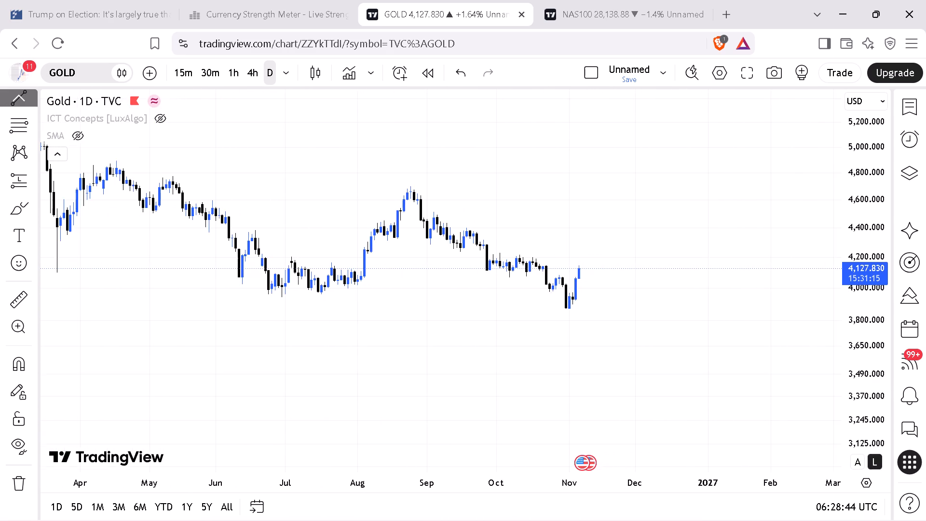
drag(858, 392, 874, 261)
scroll(22, 172, up, 4)
click(32, 135)
click(52, 233)
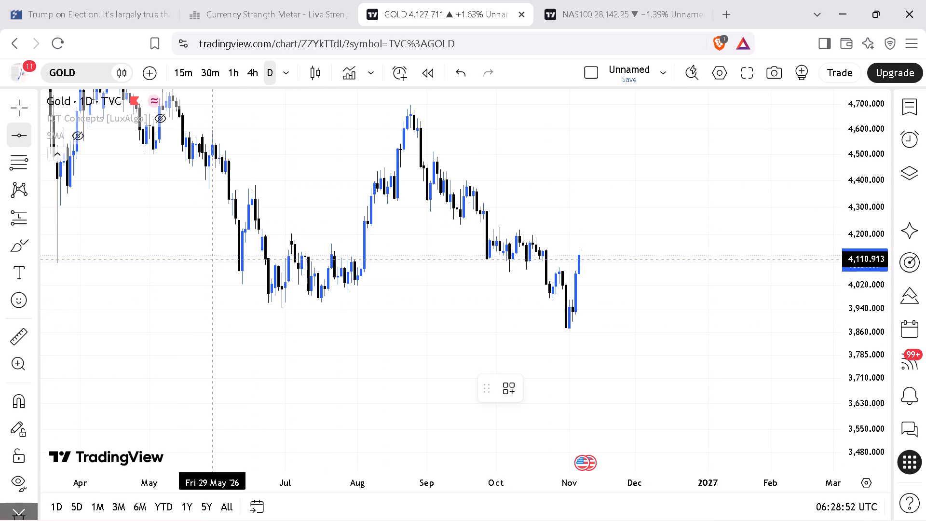
click(212, 258)
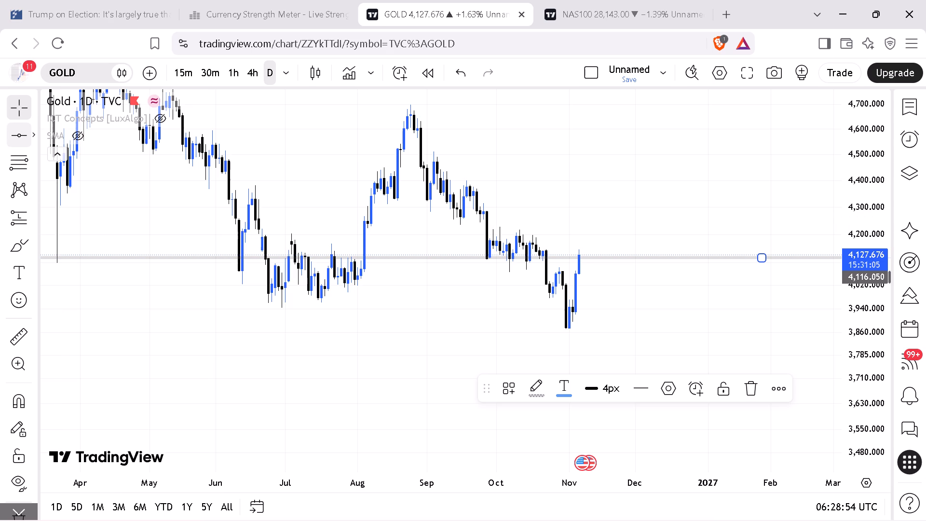
click(19, 135)
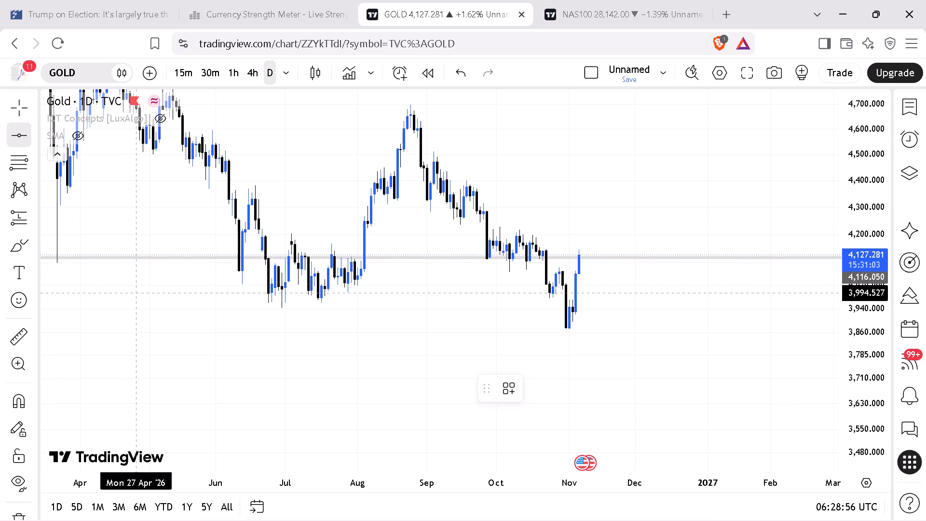
click(137, 294)
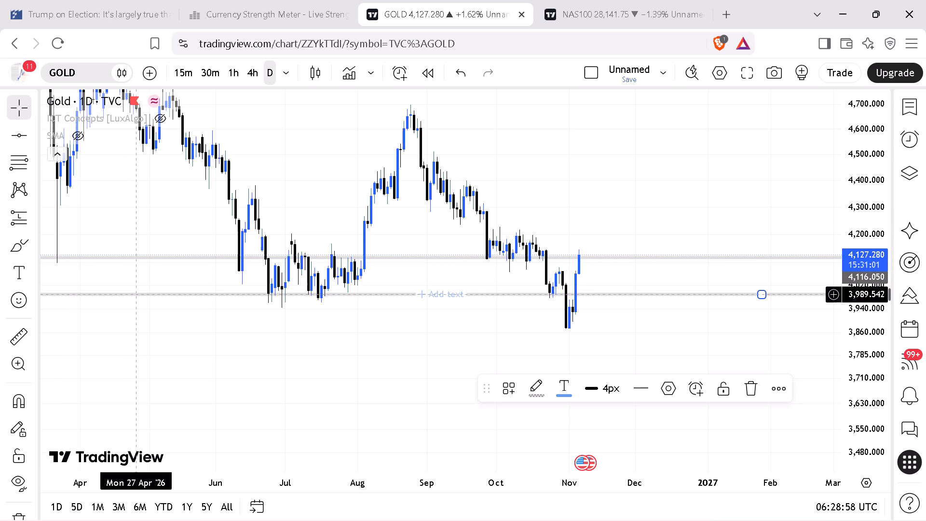
Add a third horizontal line and align it with the recent swing-low candle bodies at about 3,874.
click(20, 130)
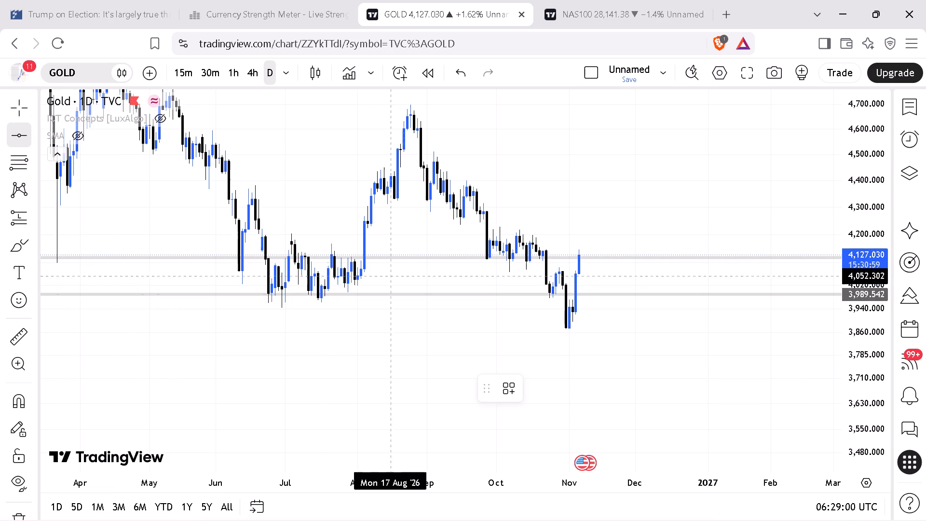
click(409, 325)
click(498, 304)
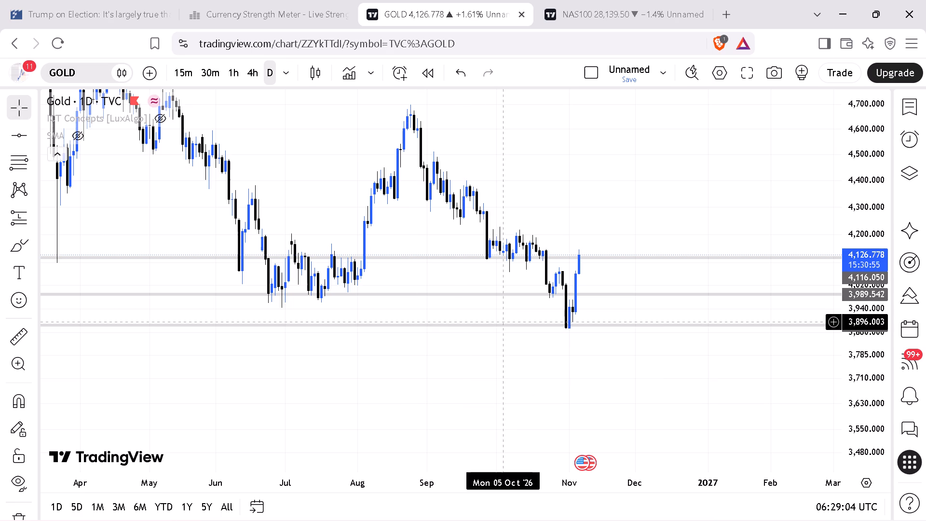
drag(504, 324, 516, 328)
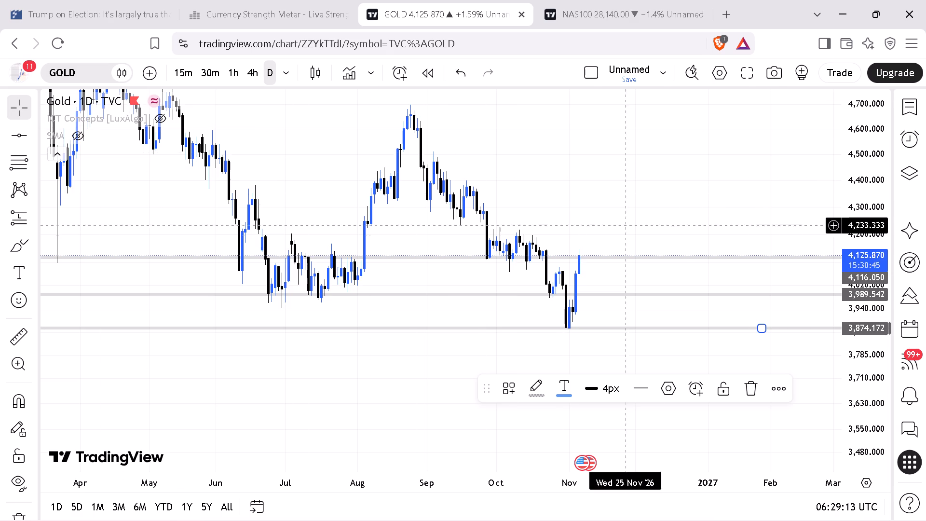
Move the uppermost horizontal line up to about 4,140.
drag(881, 392, 891, 204)
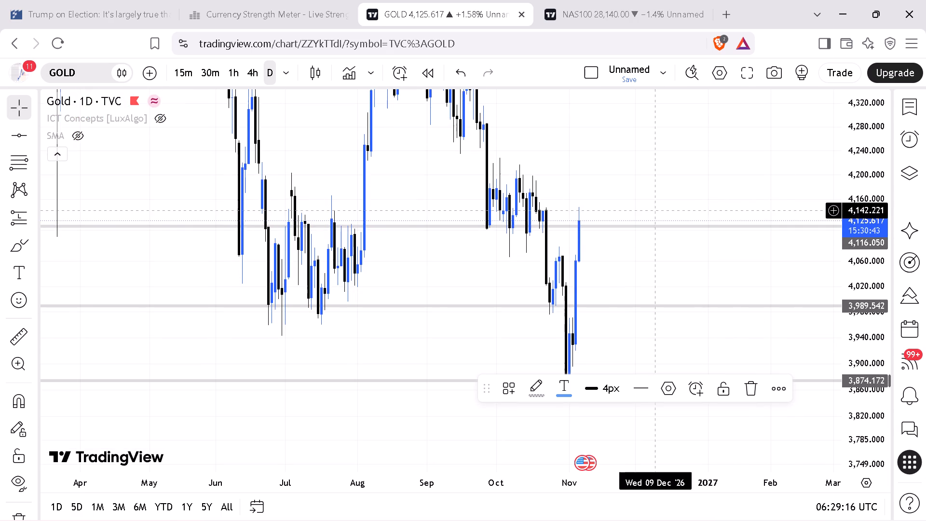
drag(603, 228, 609, 211)
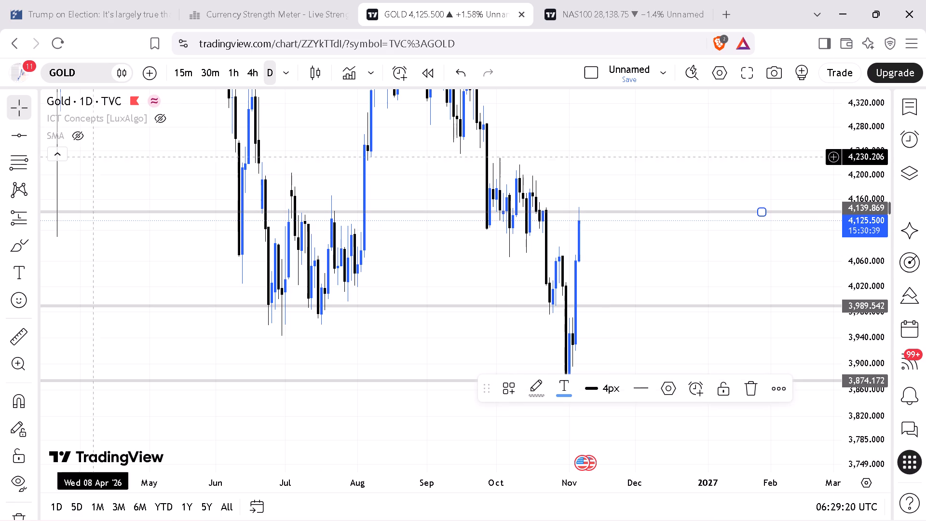
Add two more horizontal lines to the gold chart, at about 4,068 and about 4,195.
click(18, 134)
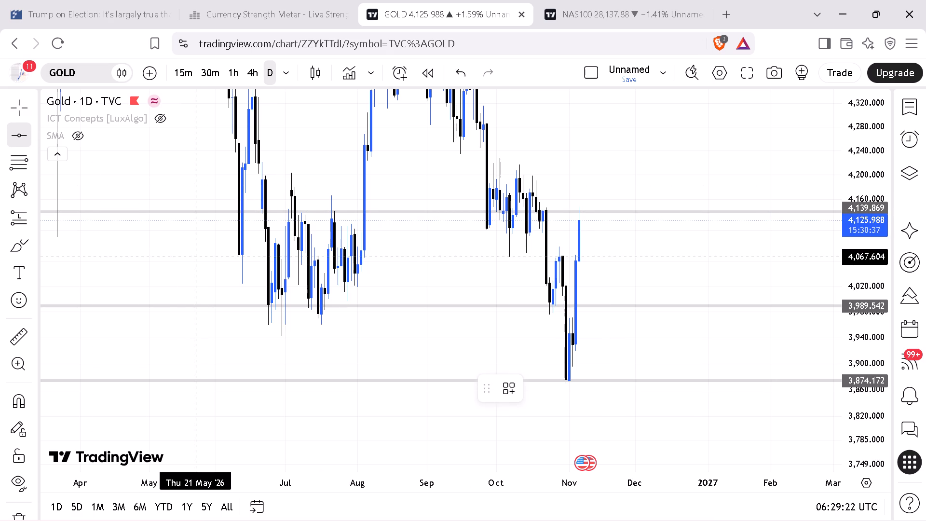
click(196, 257)
drag(866, 171, 866, 173)
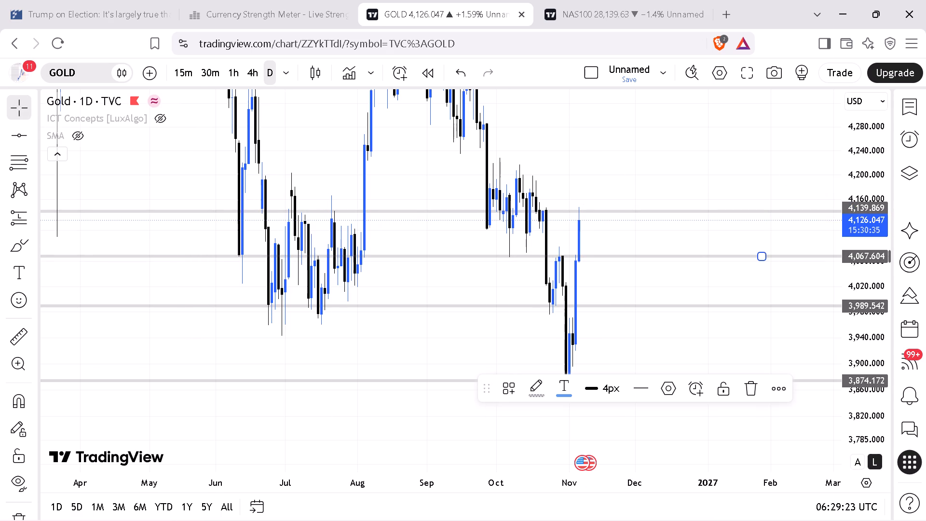
drag(866, 173, 861, 295)
drag(701, 479, 651, 472)
drag(504, 190, 666, 170)
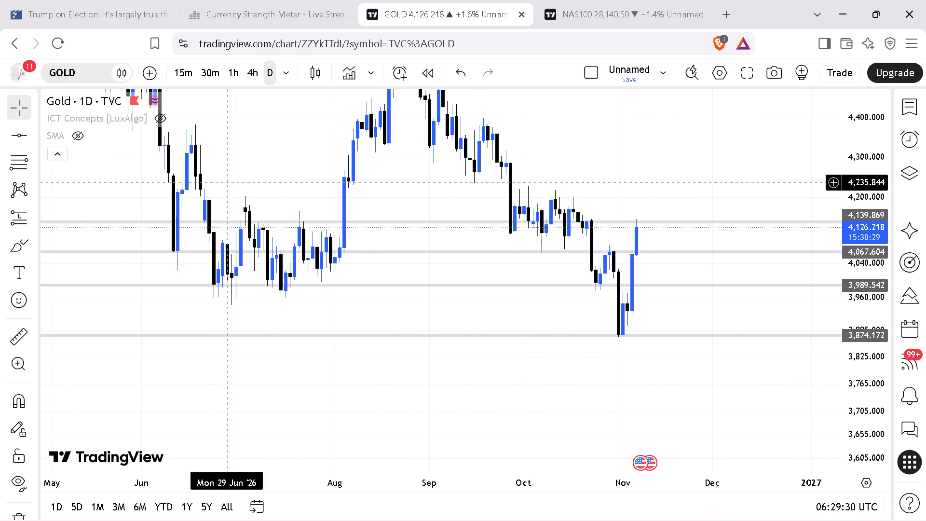
click(16, 137)
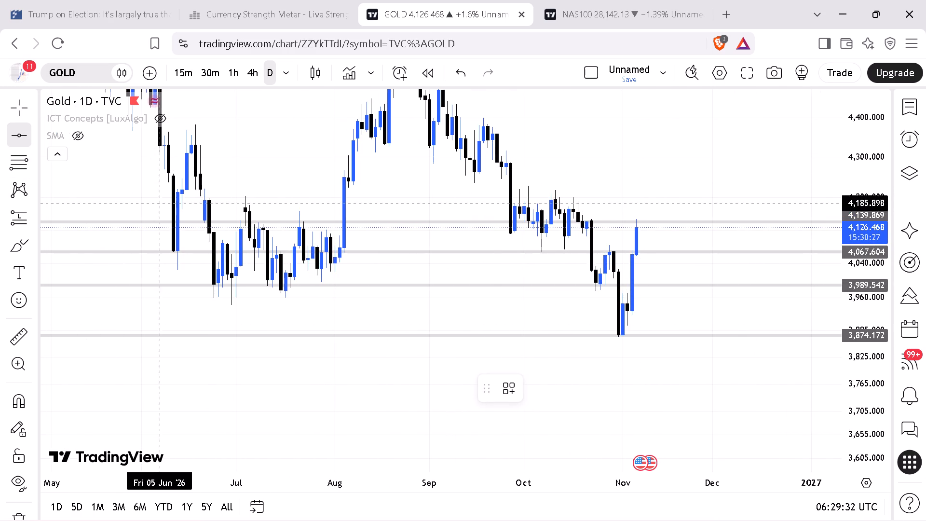
click(153, 199)
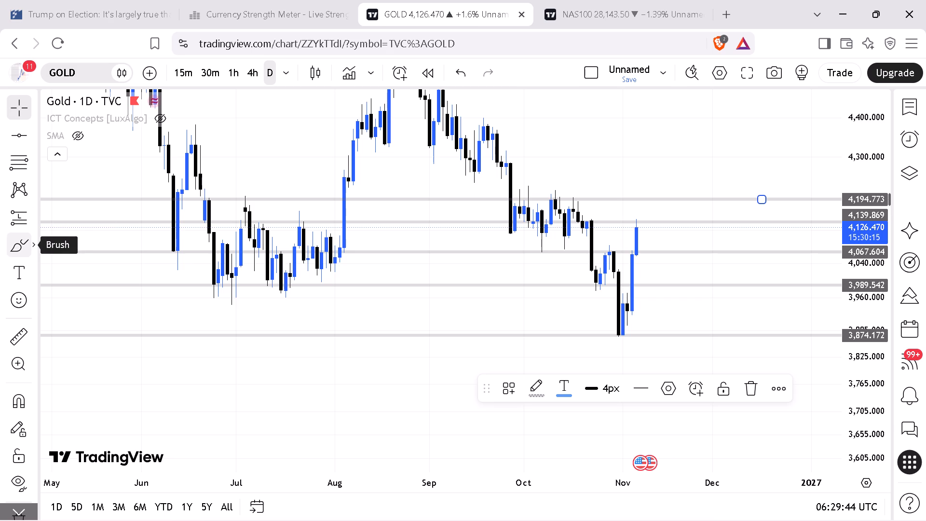
Draw a rectangle zone between the 4,140 and 4,195 lines, spanning 10 June to 19 November 2026.
click(34, 245)
click(53, 318)
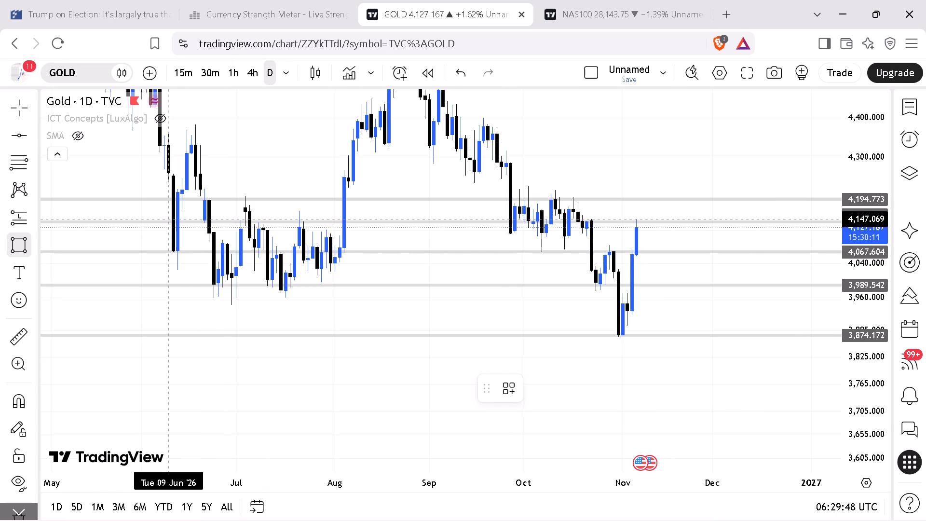
drag(174, 222, 658, 217)
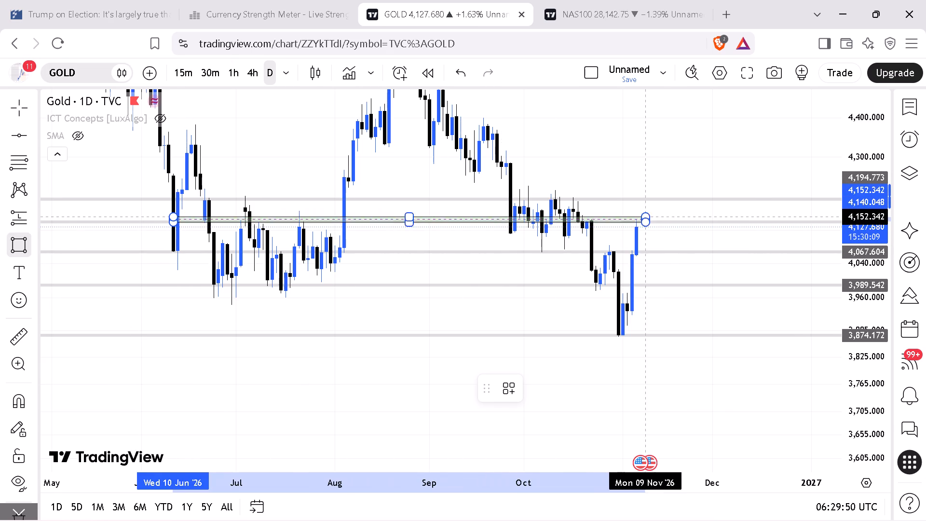
drag(658, 217, 680, 199)
click(680, 199)
Draw a second rectangle zone between the 4,068 and 4,140 lines, from about 10 June to late November 2026.
click(19, 247)
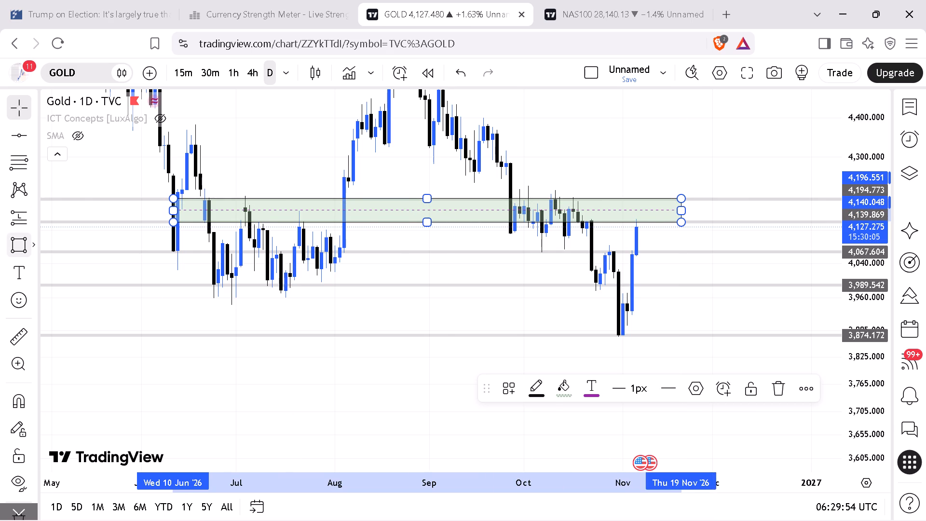
drag(172, 251, 708, 222)
click(709, 221)
click(605, 160)
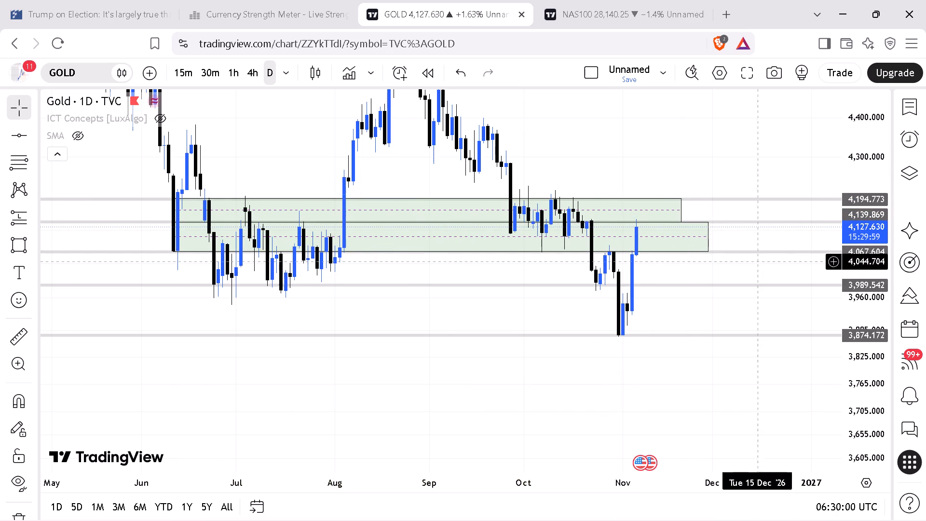
Draw a third rectangle zone from about 3,987 to 4,068, spanning 3 June to 23 December 2026.
drag(869, 386, 868, 358)
drag(793, 395, 742, 398)
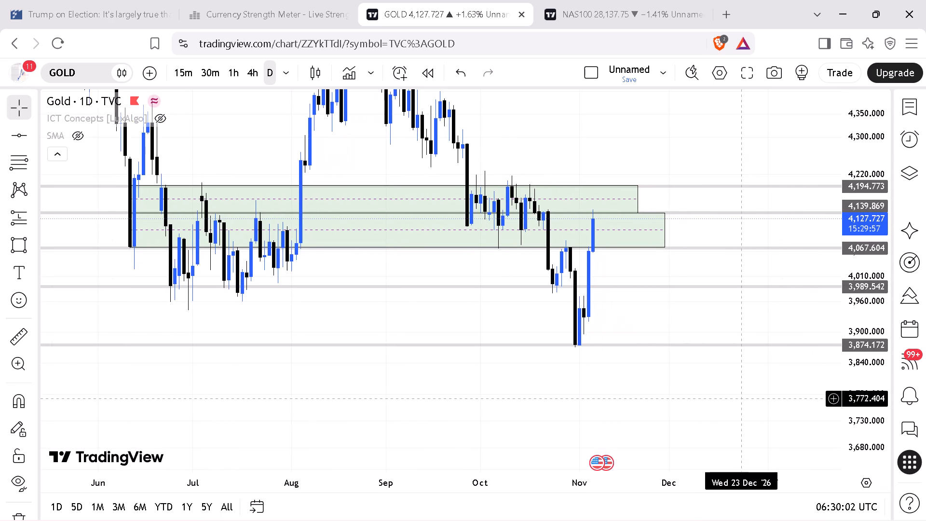
drag(868, 415, 874, 367)
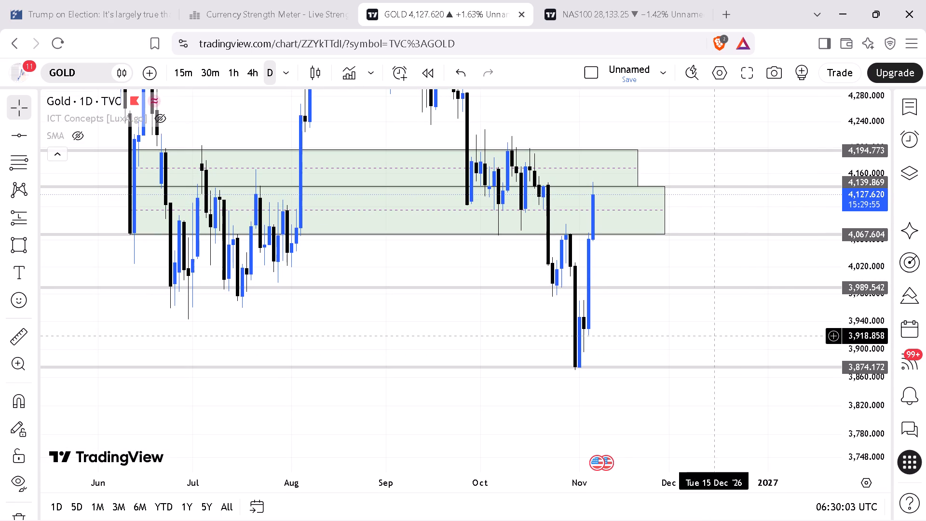
drag(699, 327, 706, 342)
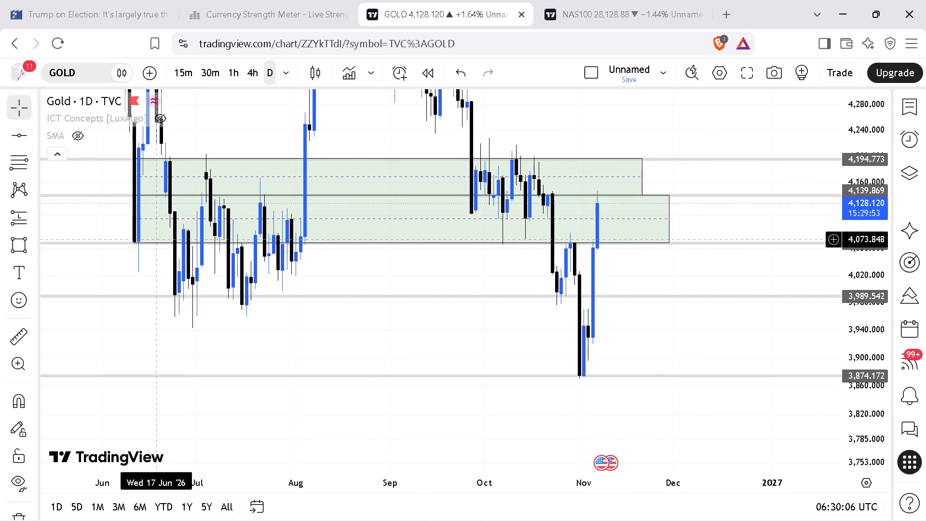
click(11, 247)
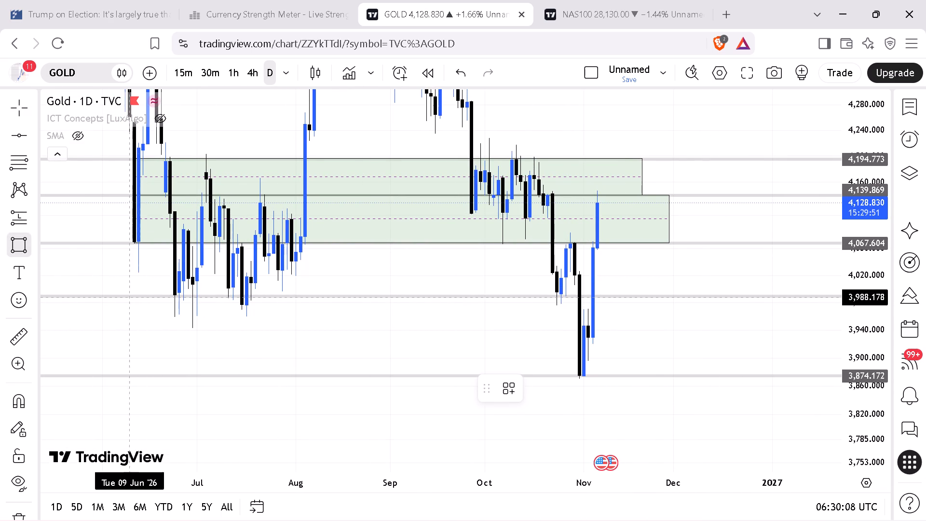
drag(113, 298, 113, 293)
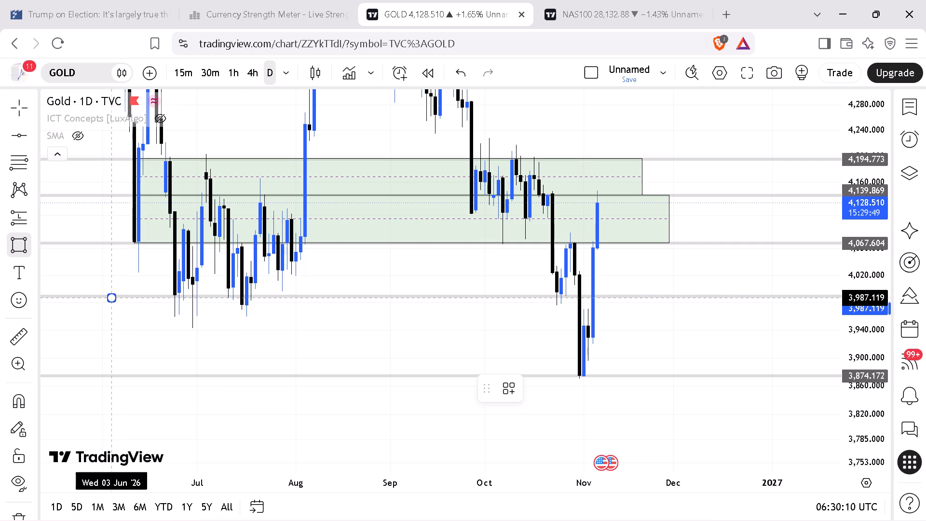
drag(113, 293, 744, 245)
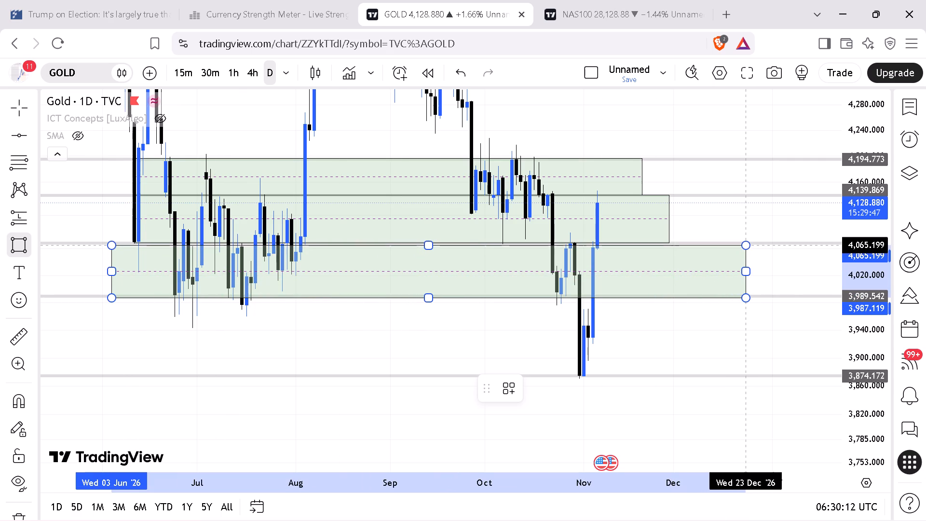
drag(744, 245, 747, 243)
click(747, 243)
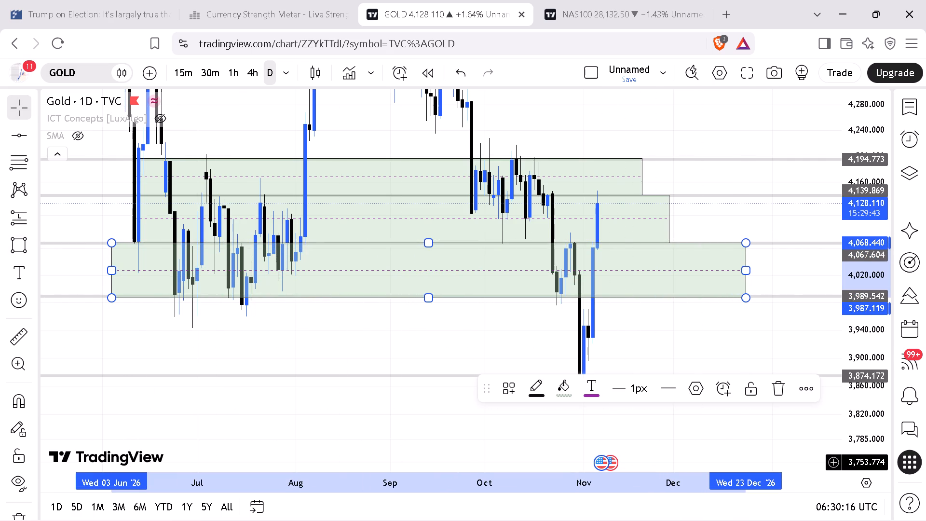
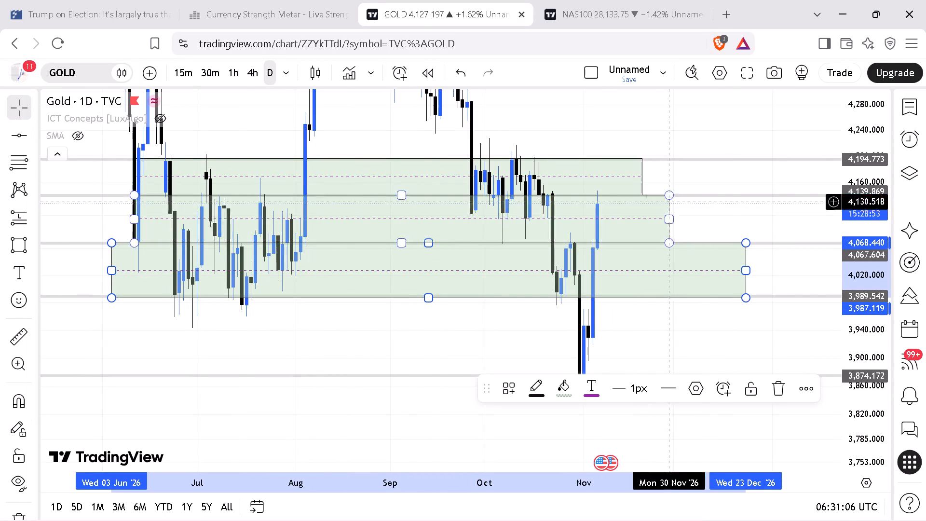
Change the fill colour of the rectangle zone between 4,068 and 4,140 to dark grey.
drag(716, 120, 647, 169)
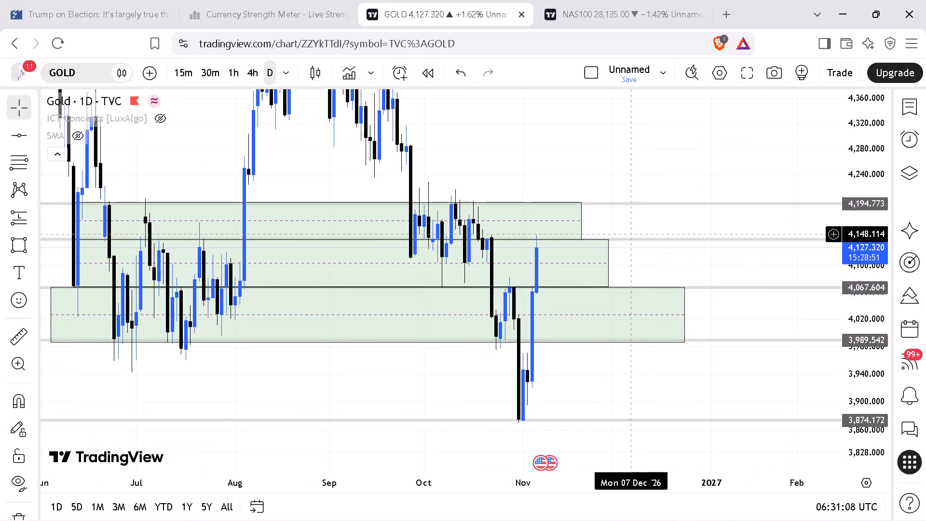
click(609, 264)
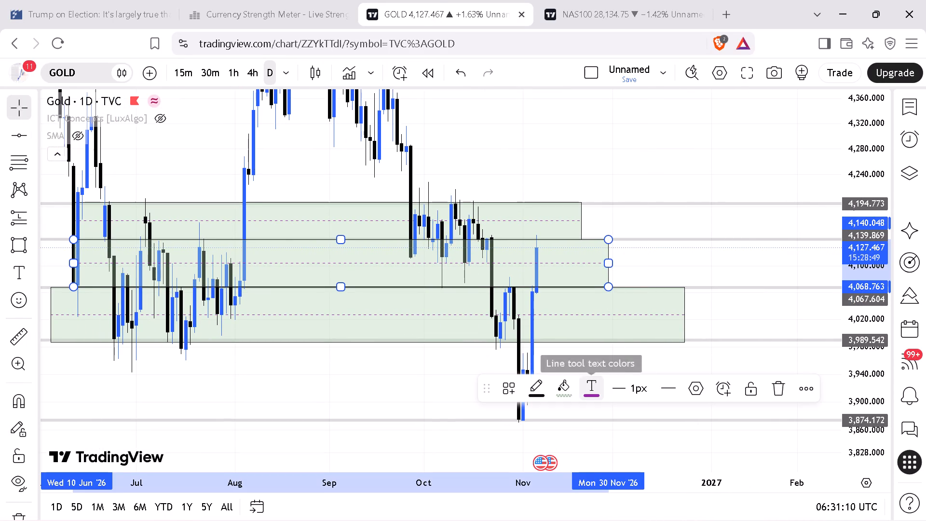
click(566, 396)
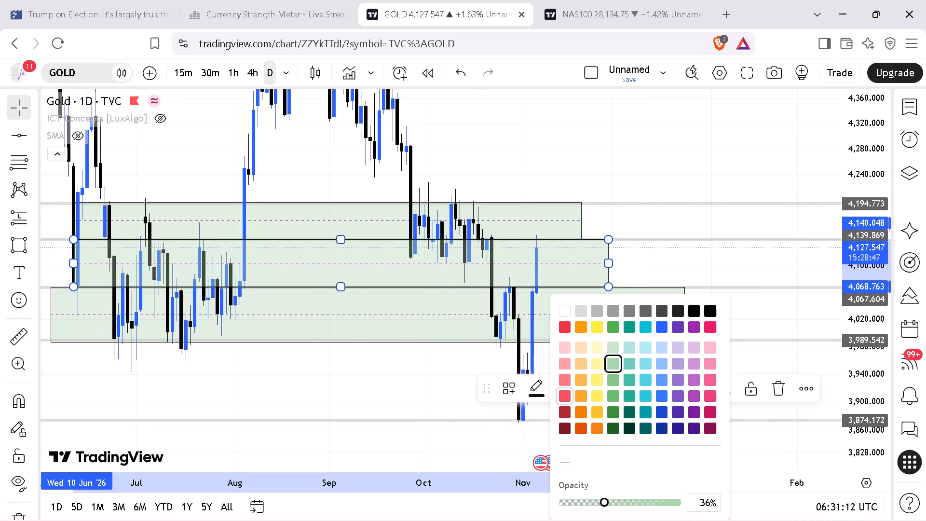
click(633, 310)
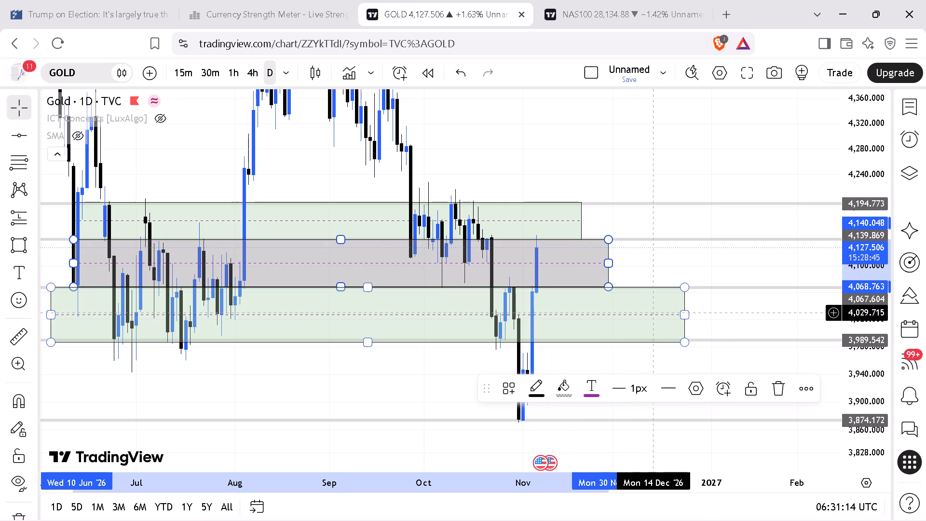
Change the fill colour of the lowest rectangle zone, between 3,987 and 4,068, to cyan.
click(684, 315)
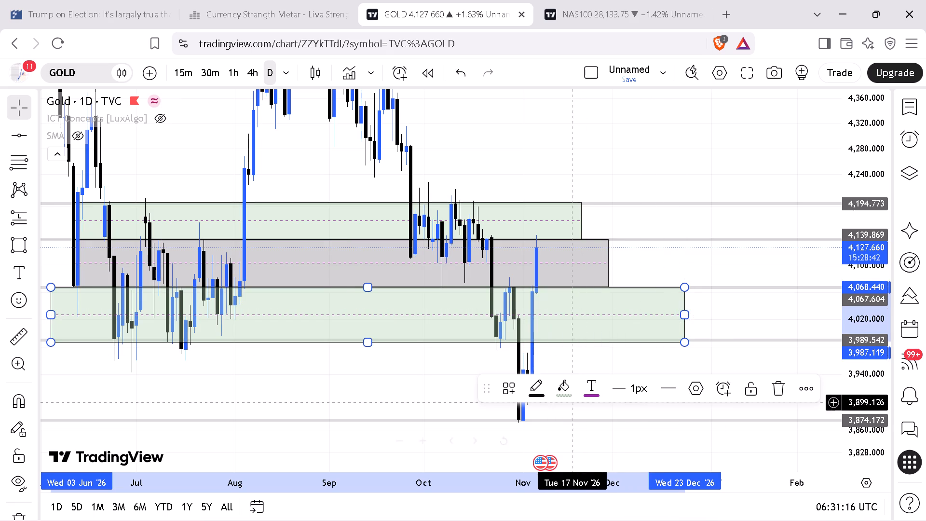
click(569, 396)
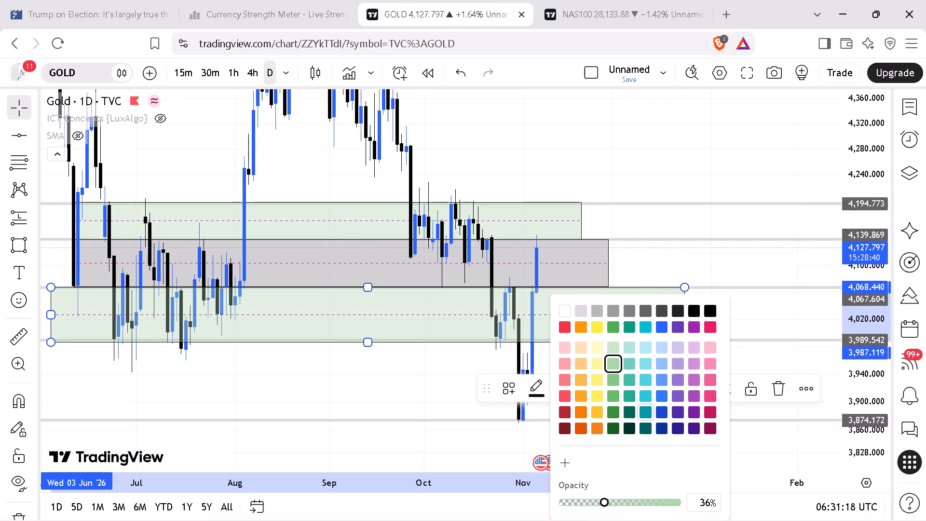
click(647, 399)
click(626, 155)
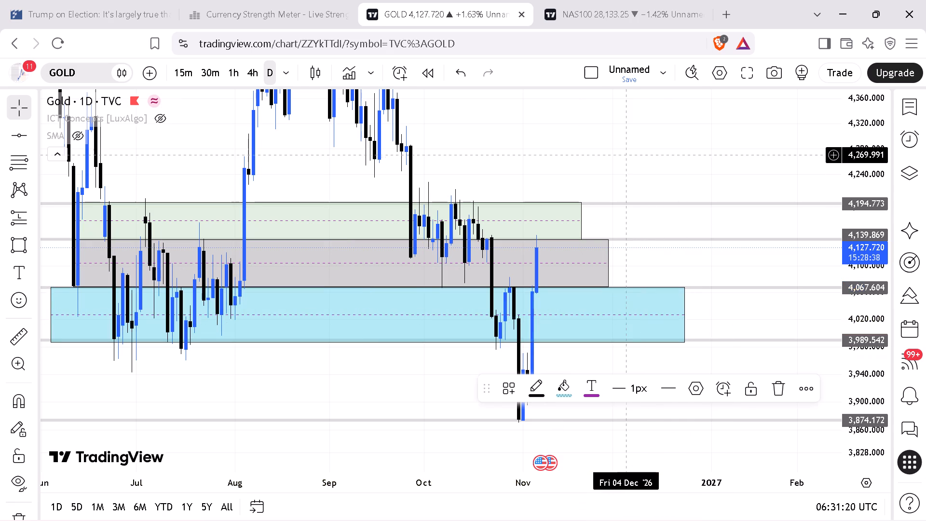
Delete the horizontal line at 3,874 below the zones, at the early November low.
drag(626, 389, 754, 331)
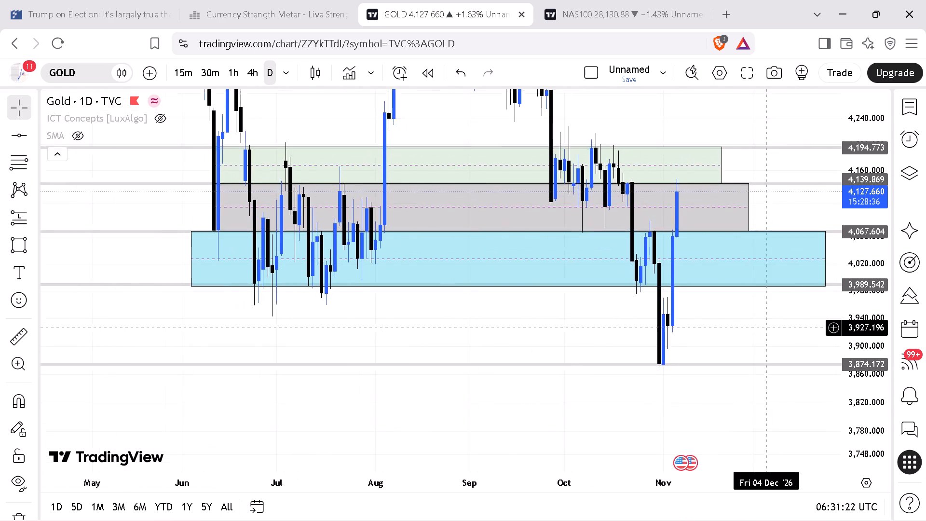
drag(754, 331, 697, 353)
drag(882, 364, 877, 378)
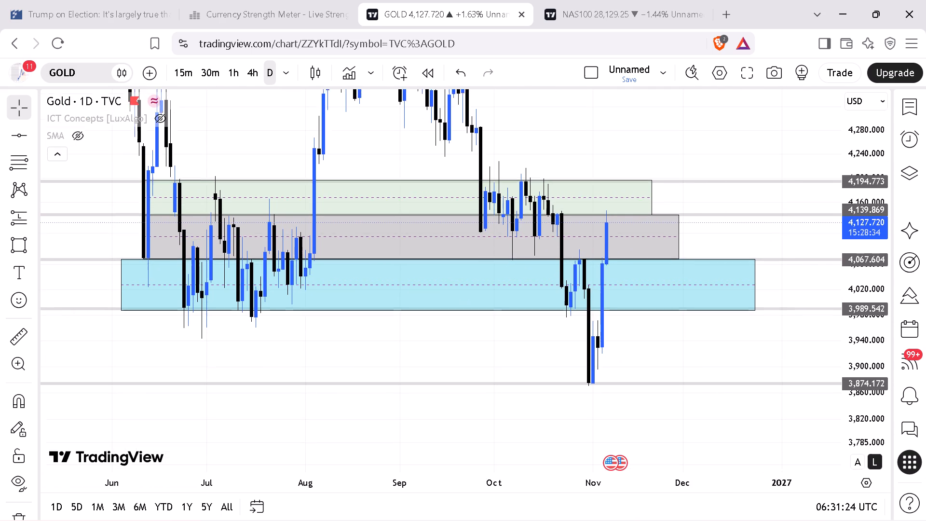
drag(877, 378, 874, 452)
drag(559, 485, 614, 481)
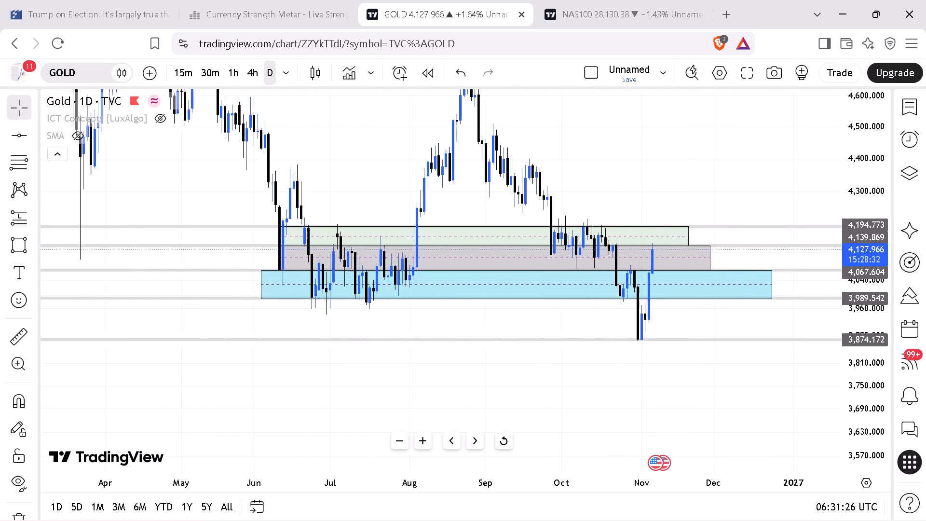
drag(614, 481, 621, 479)
drag(548, 419, 525, 427)
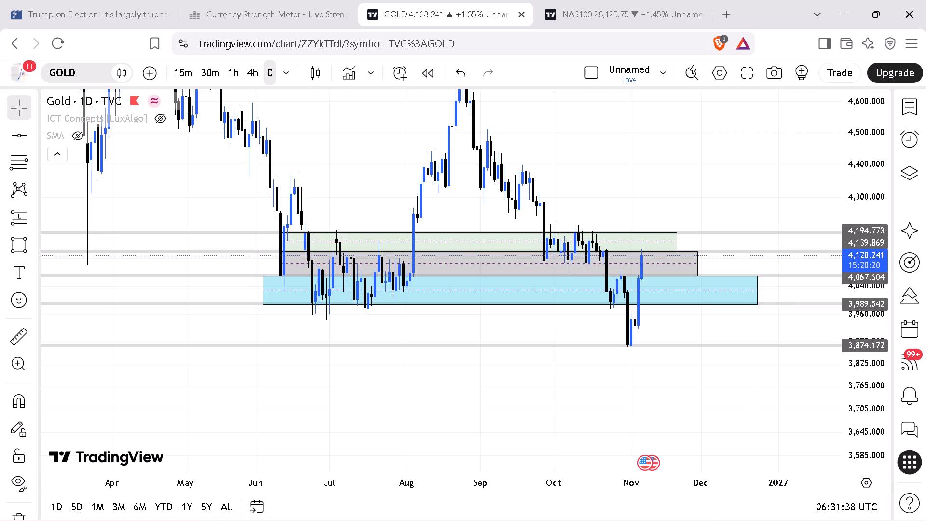
drag(730, 484, 712, 480)
drag(722, 421, 658, 430)
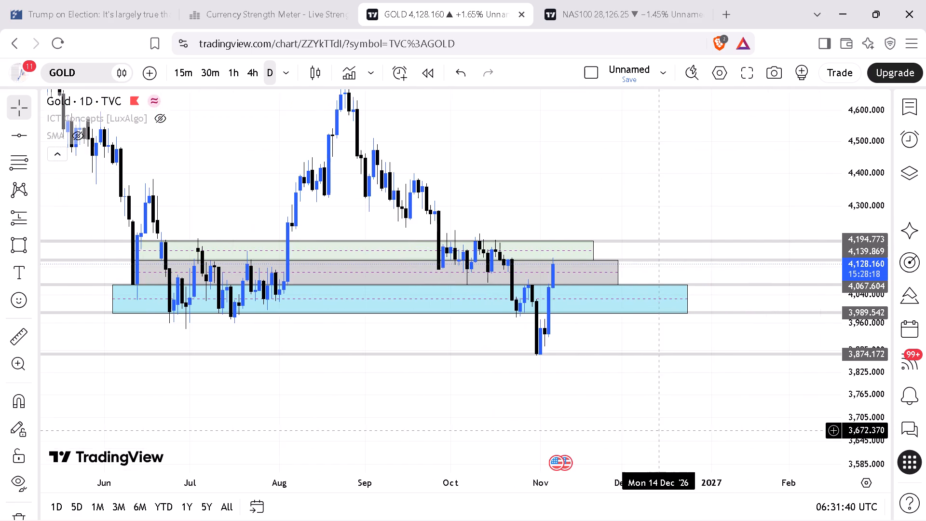
drag(658, 430, 656, 430)
click(569, 355)
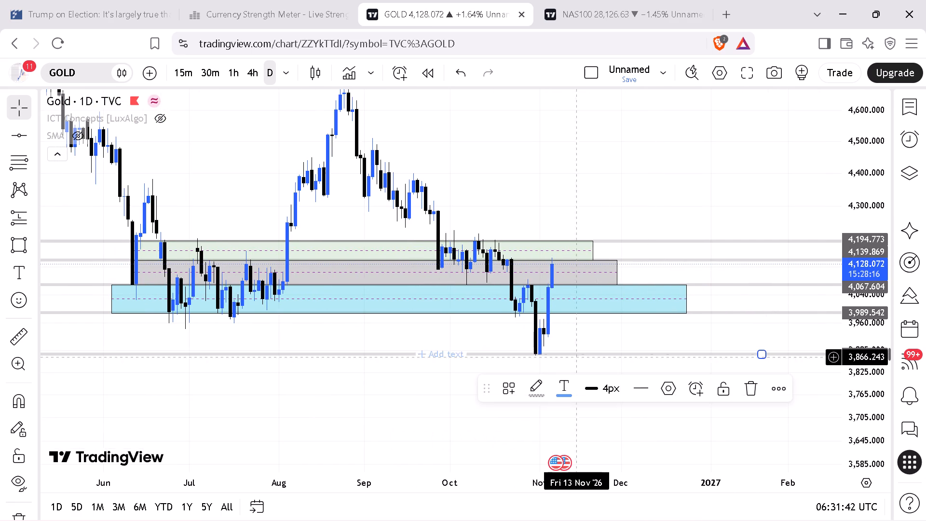
click(755, 393)
Add the text label "Daily Bullish Tap Target" above the zones, at about 4,479 on 14 October 2026.
drag(625, 382, 699, 400)
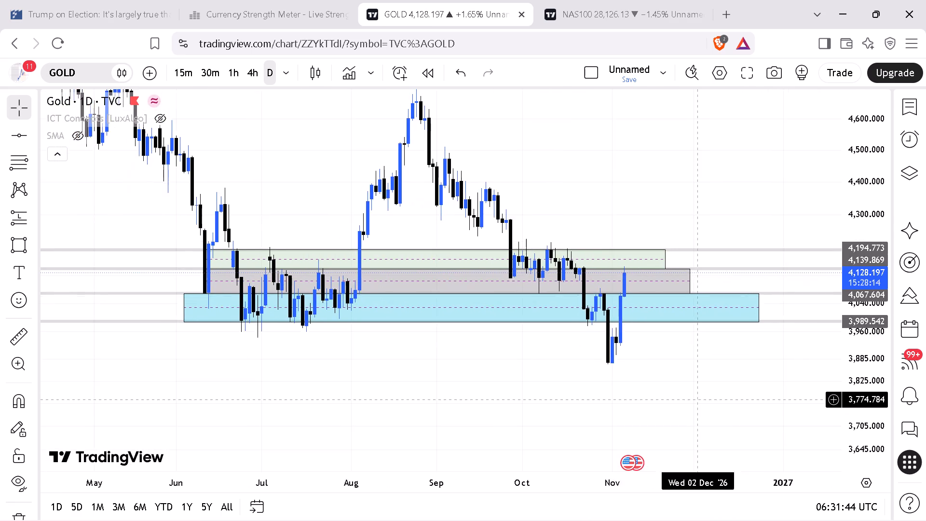
drag(699, 400, 587, 450)
drag(860, 423, 858, 406)
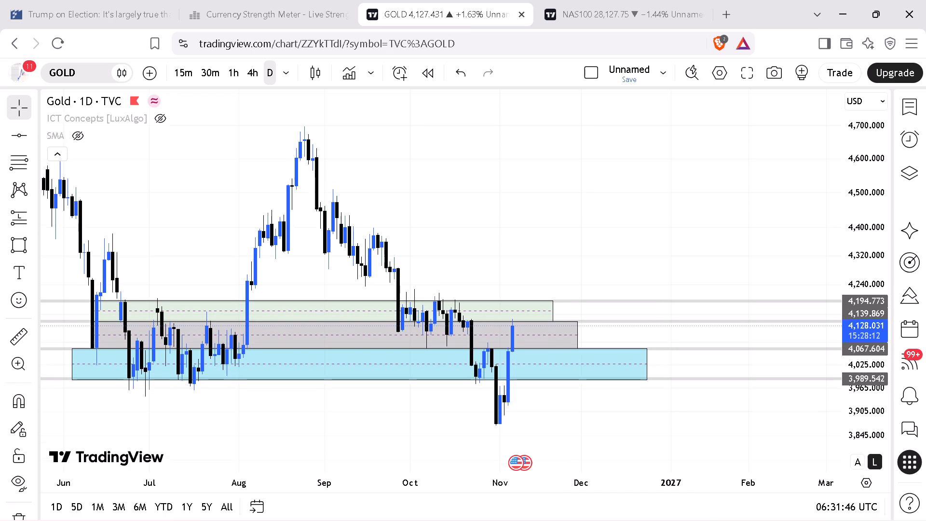
drag(858, 406, 855, 395)
drag(514, 228, 525, 224)
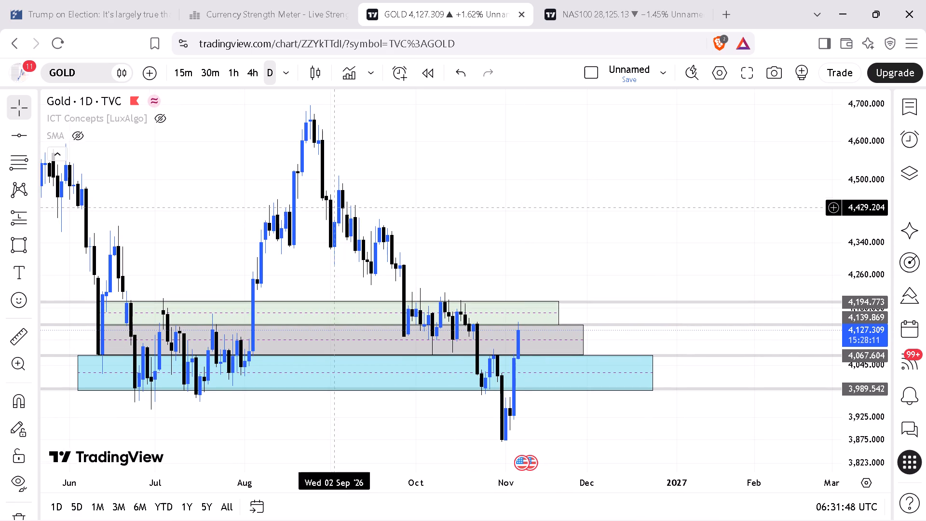
click(14, 275)
click(452, 188)
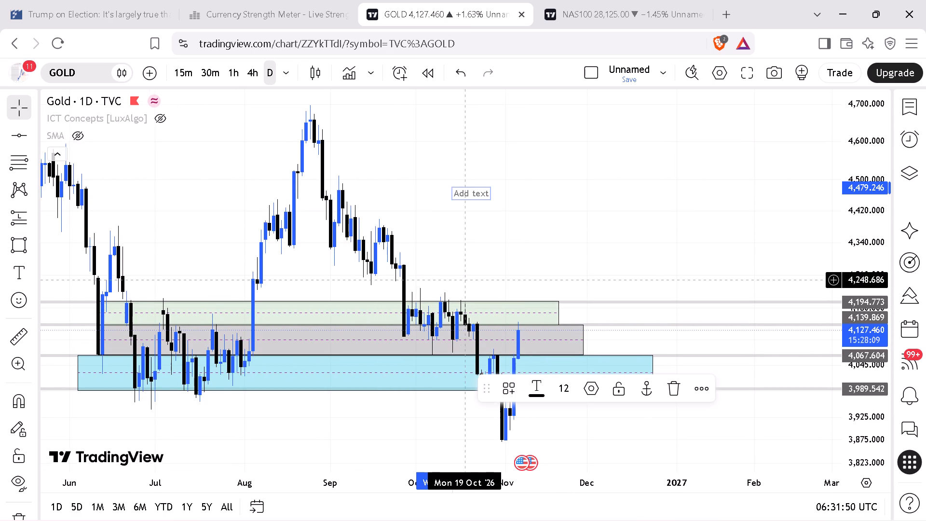
text(aily)
key(space)
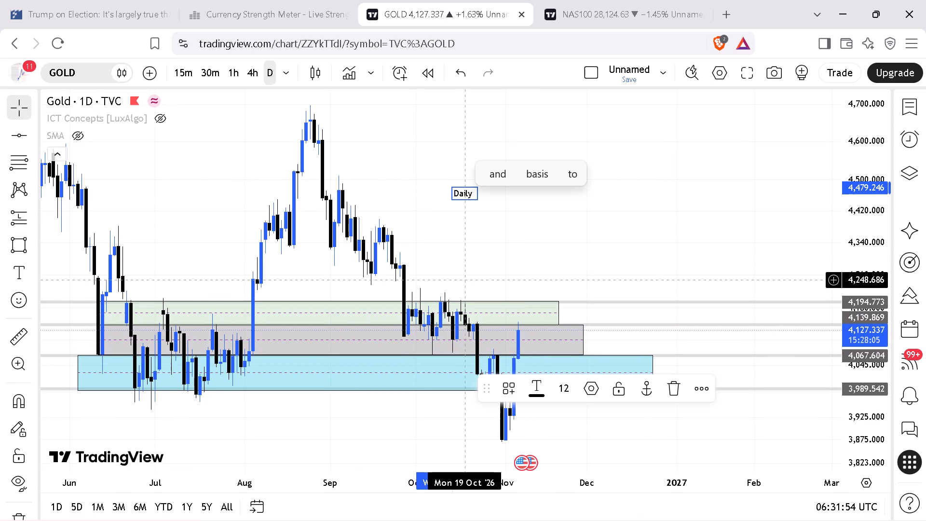
text(ap)
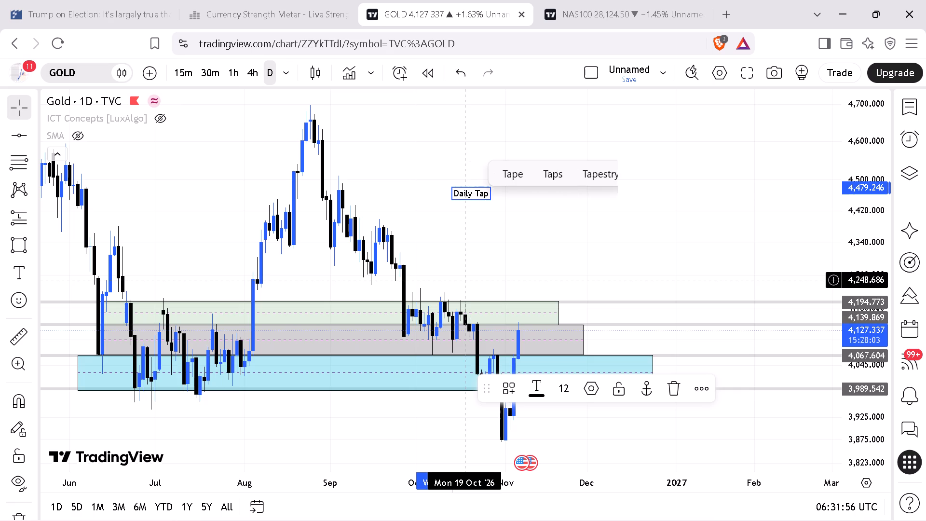
key(space)
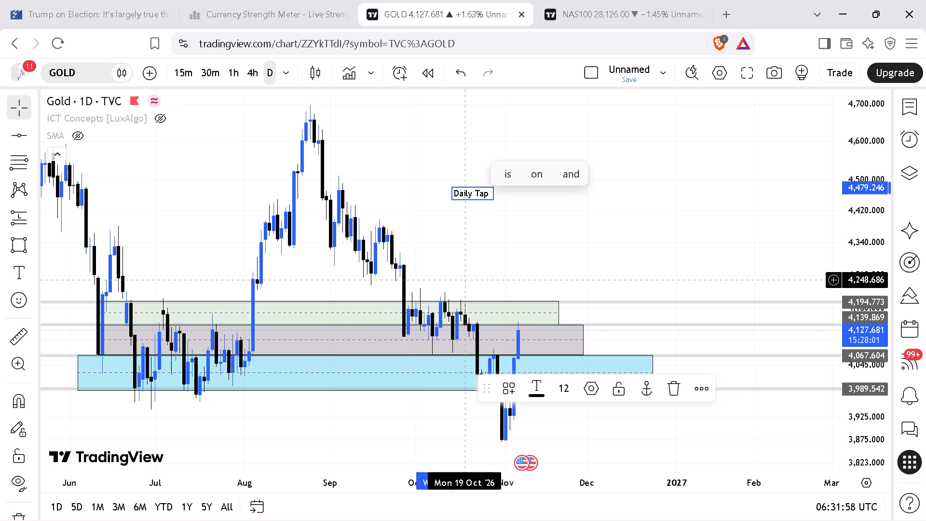
key(Left)
key(Left)
key(Left)
key(Left)
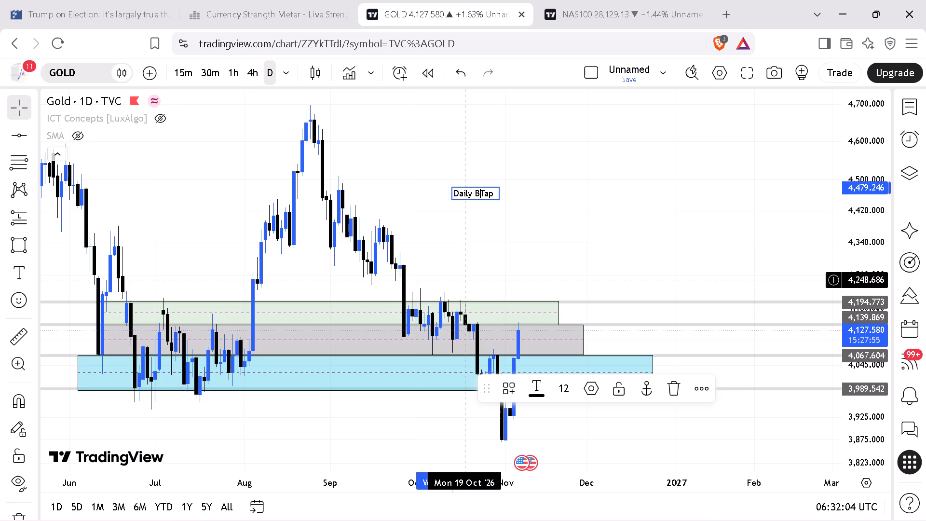
text(ullish)
key(space)
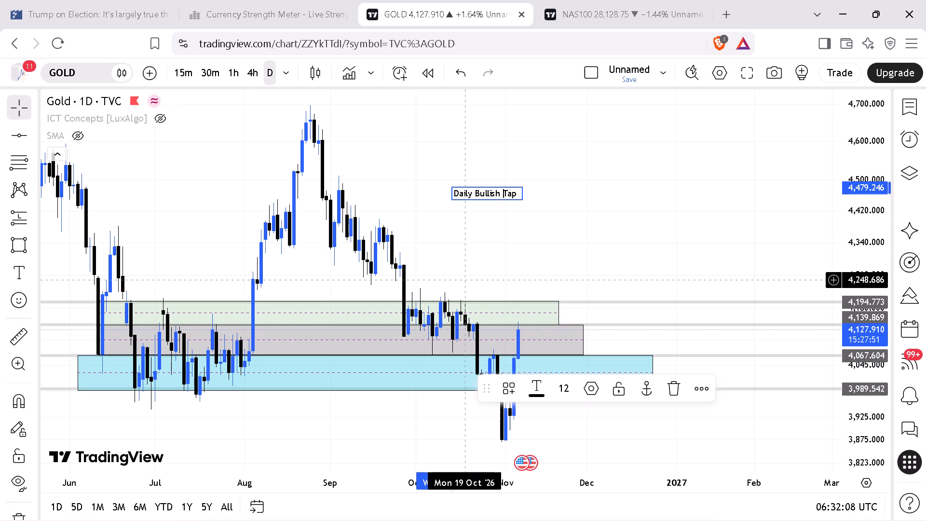
key(Right)
key(Right)
key(Right)
key(space)
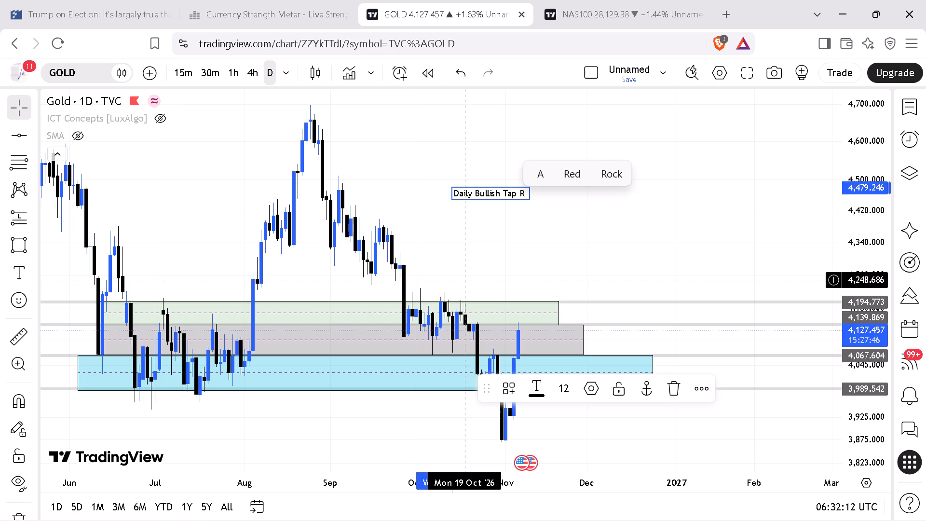
key(t)
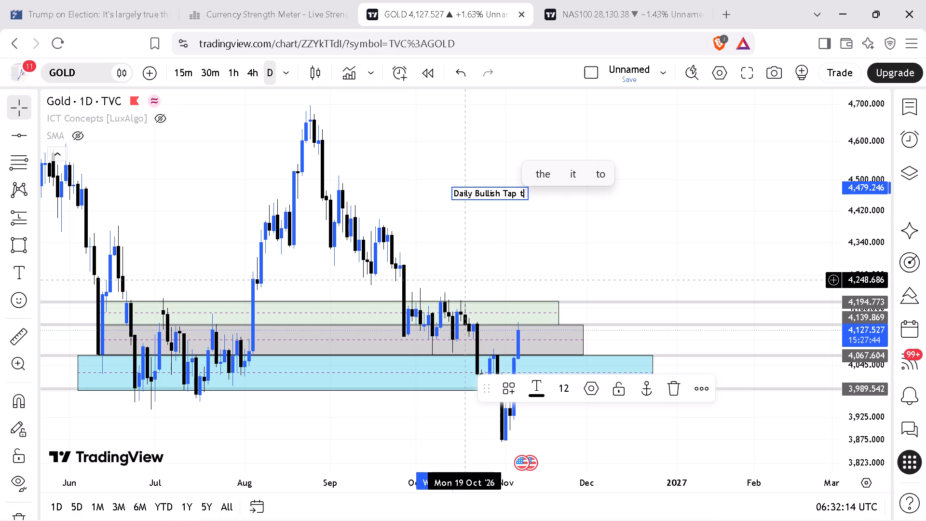
key(t)
text(arget)
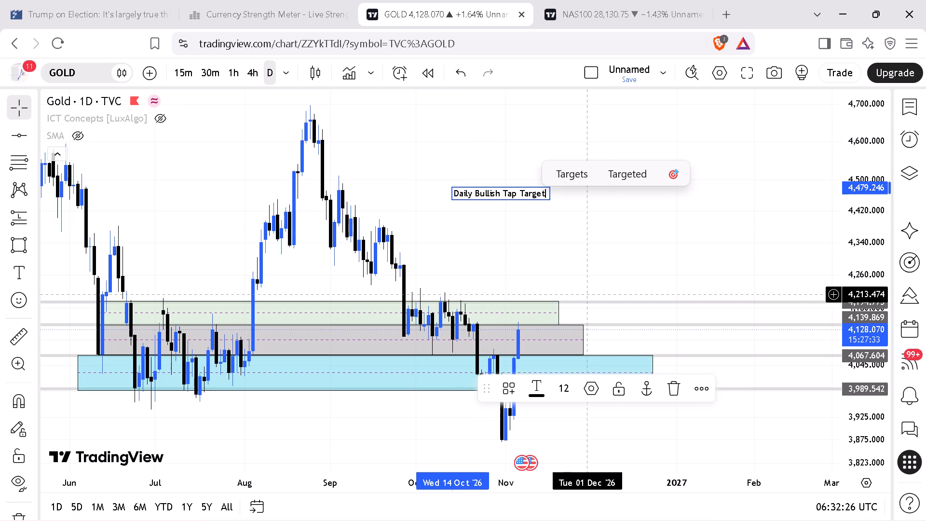
Set the label's text size to 18 and move it to about 4,440 on 11 November 2026.
click(571, 394)
click(565, 364)
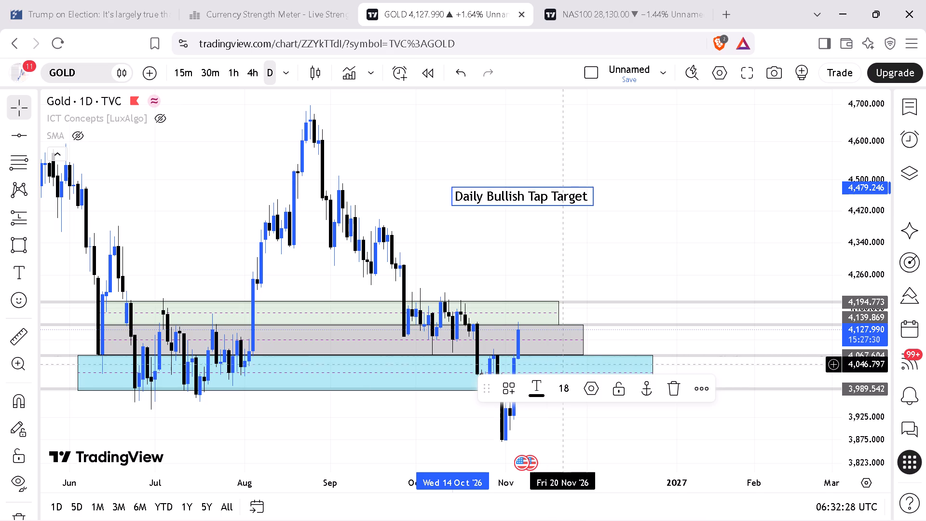
click(557, 242)
drag(540, 199, 618, 215)
Set the text size of the "Daily Bullish Tap Target" label to 22.
drag(614, 253, 613, 252)
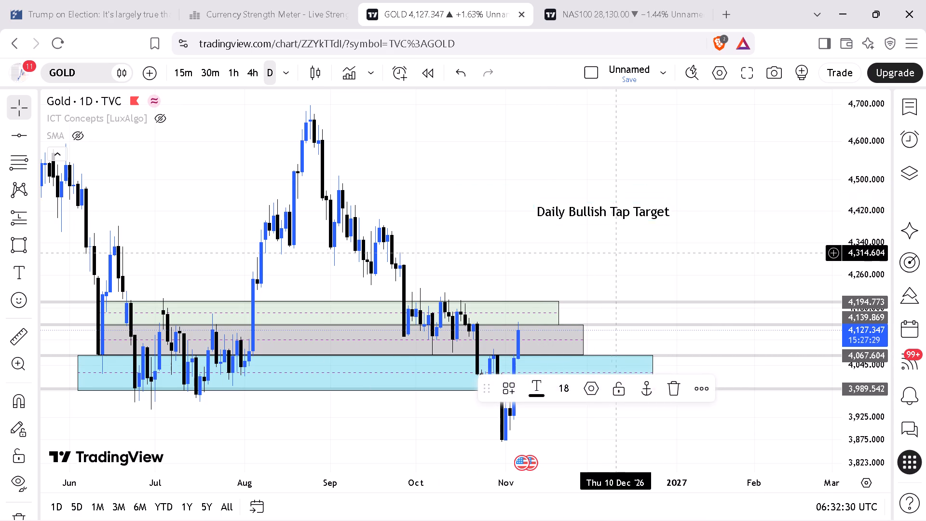
drag(613, 252, 586, 193)
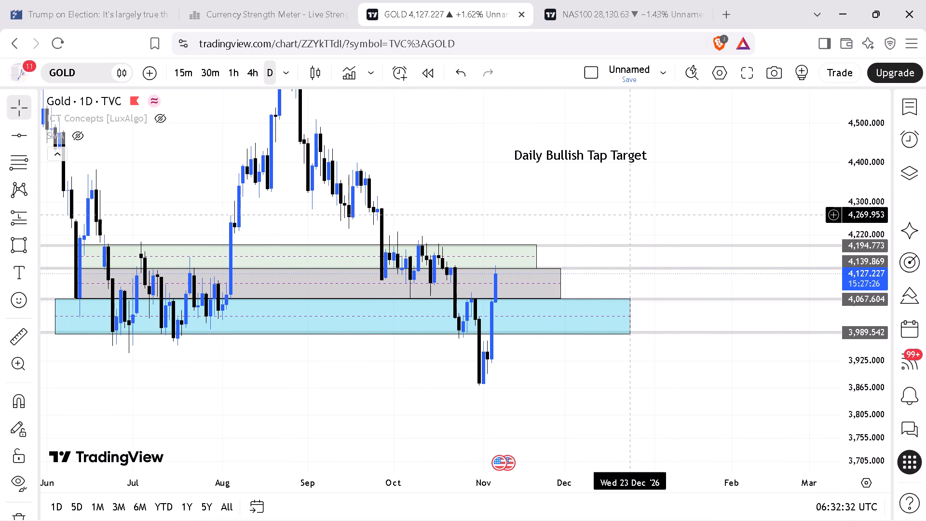
drag(863, 396, 868, 385)
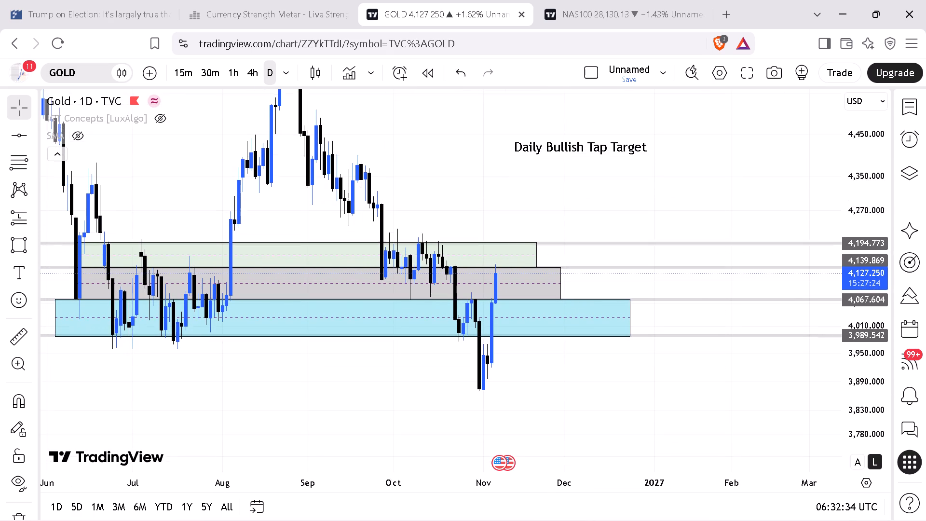
drag(868, 385, 868, 374)
drag(490, 176, 541, 183)
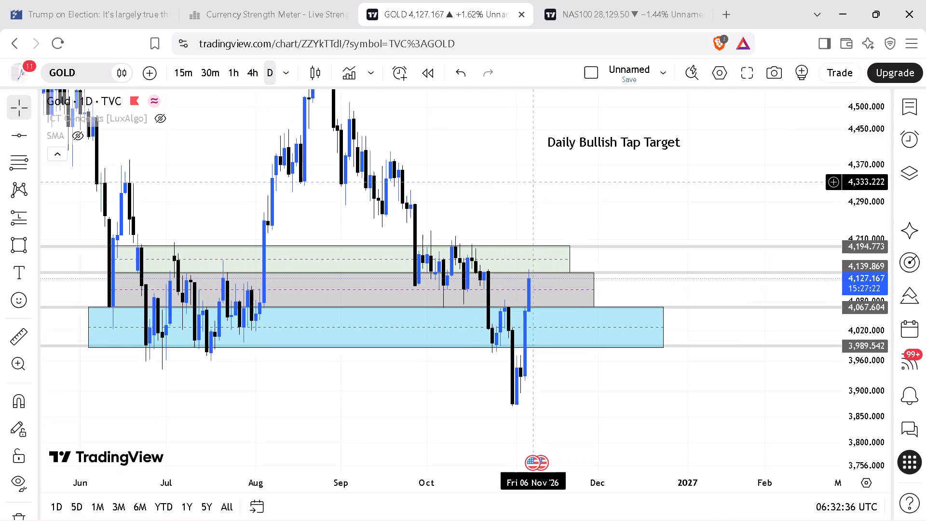
drag(541, 183, 538, 212)
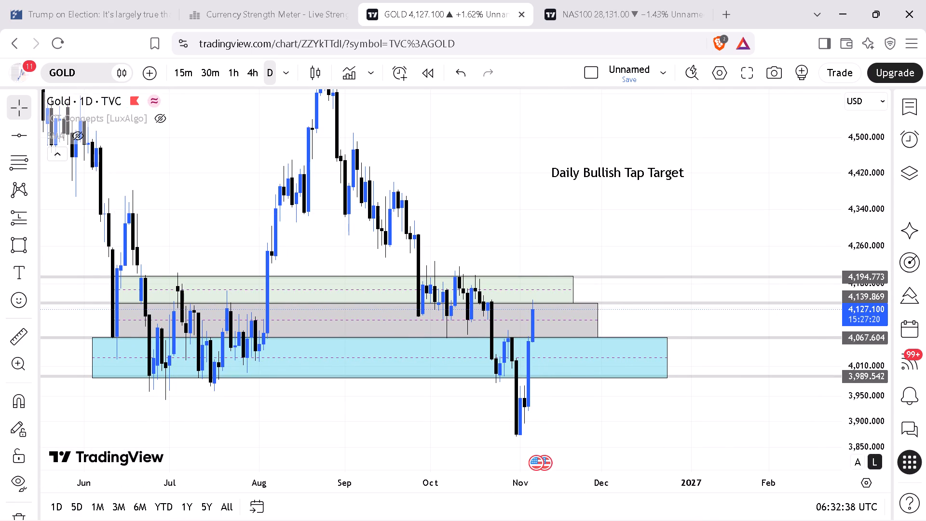
drag(869, 175, 871, 244)
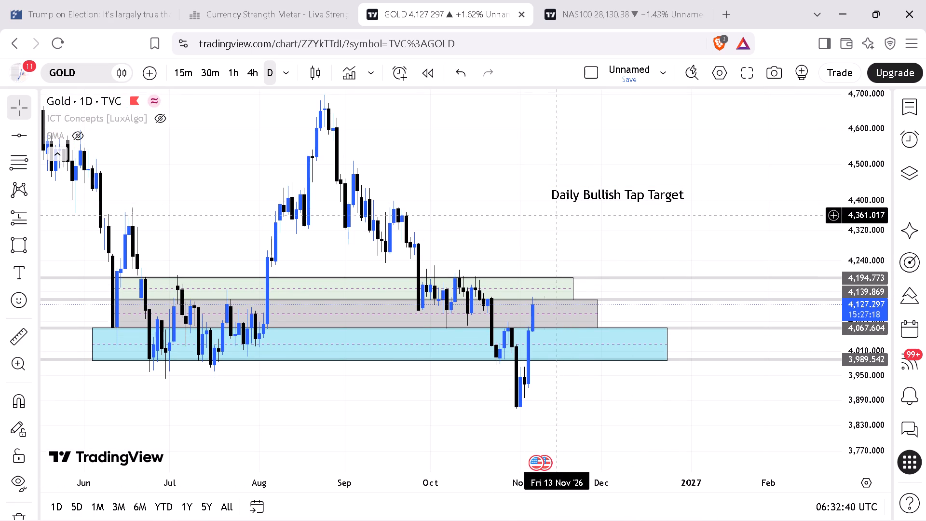
drag(514, 204, 516, 205)
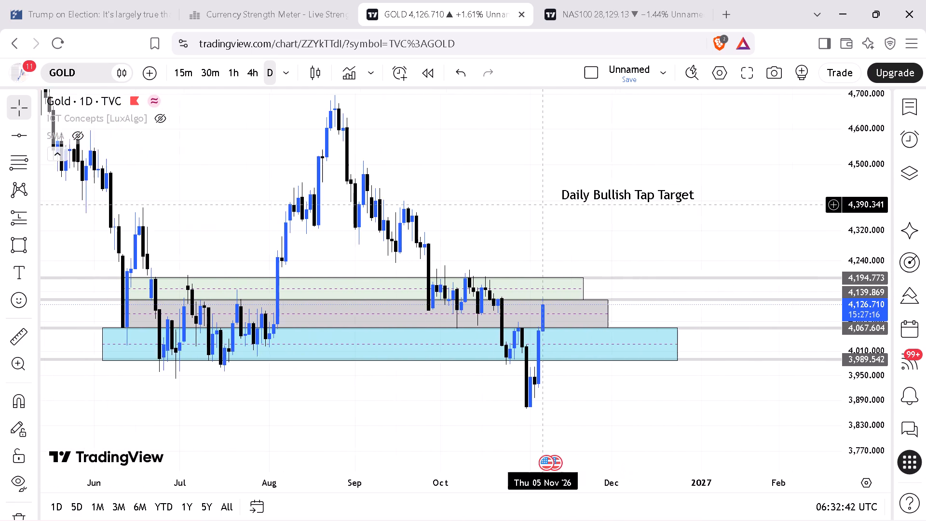
drag(516, 205, 483, 205)
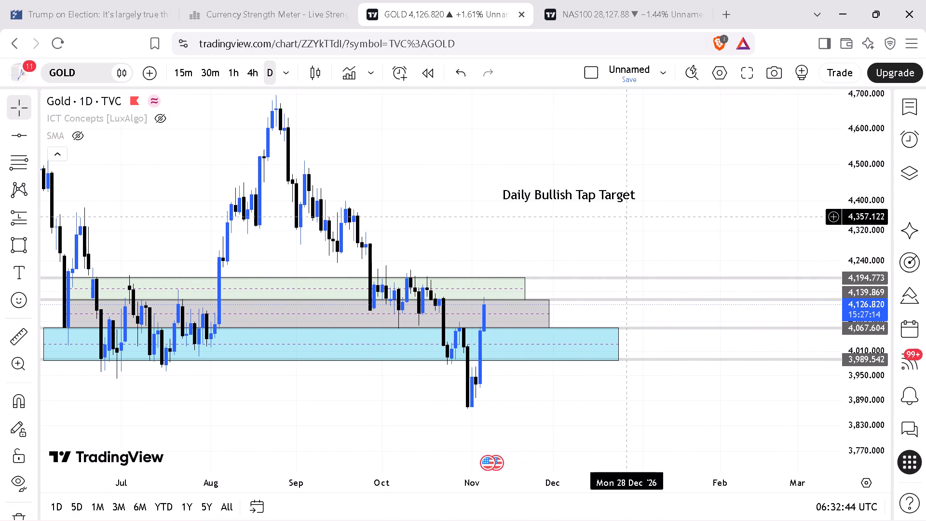
click(606, 204)
click(609, 201)
click(565, 380)
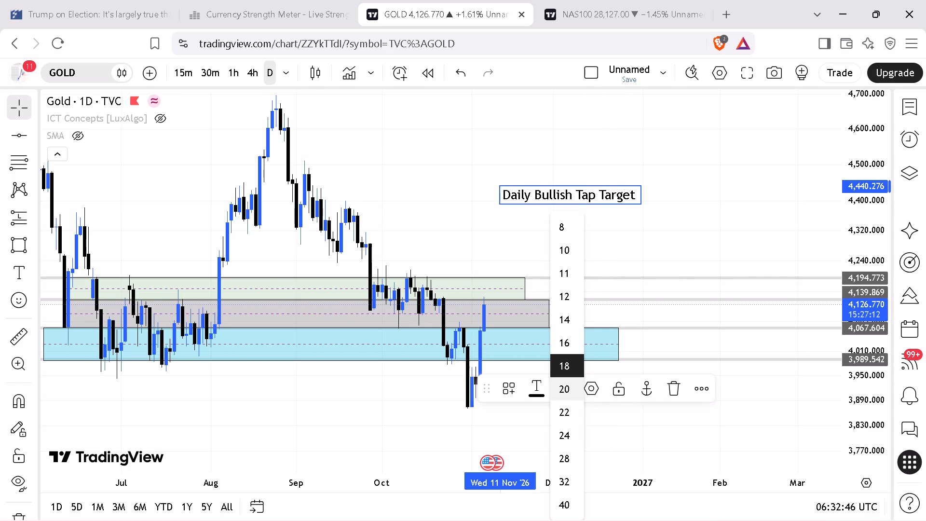
click(566, 411)
Capture a rectangular screen snip of the gold chart covering the candles, the three coloured zones and the "Daily Bullish Tap Target" label.
drag(662, 251, 658, 247)
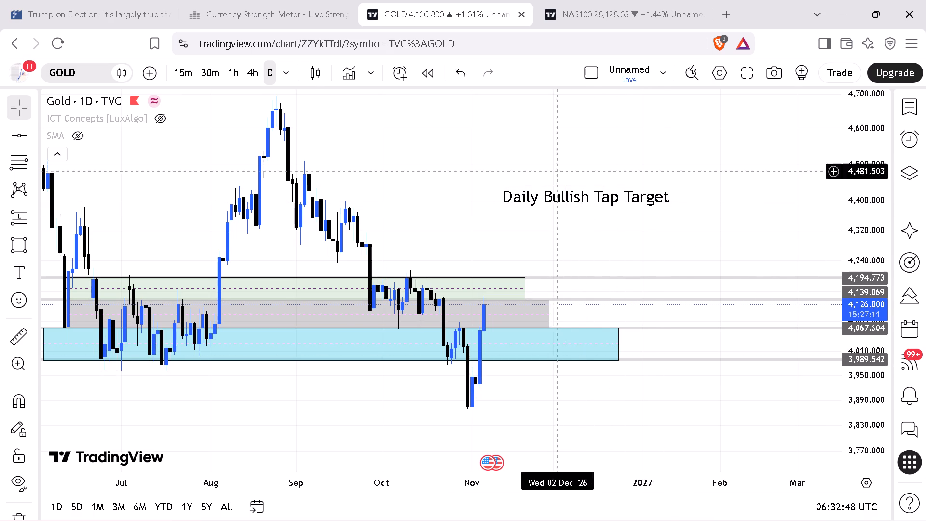
drag(511, 125, 483, 160)
drag(863, 188, 865, 197)
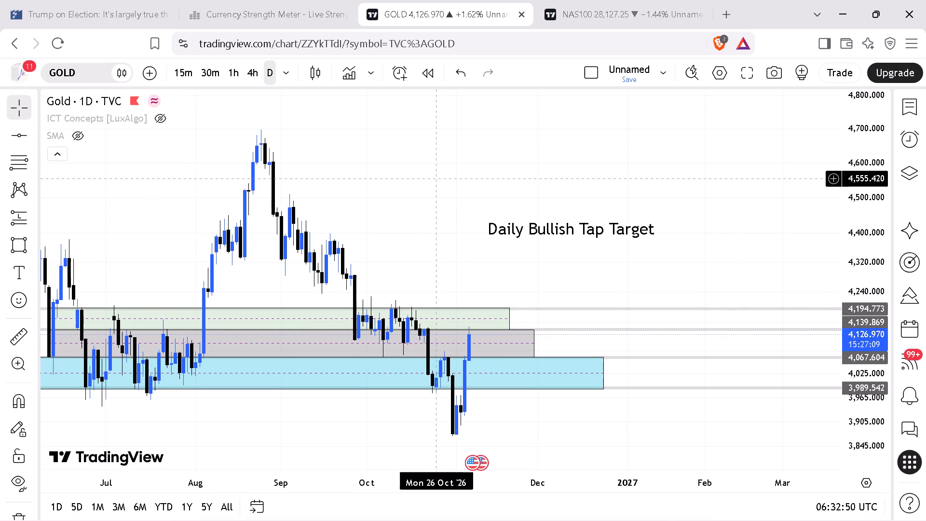
drag(436, 178, 507, 164)
drag(864, 271, 860, 251)
click(723, 248)
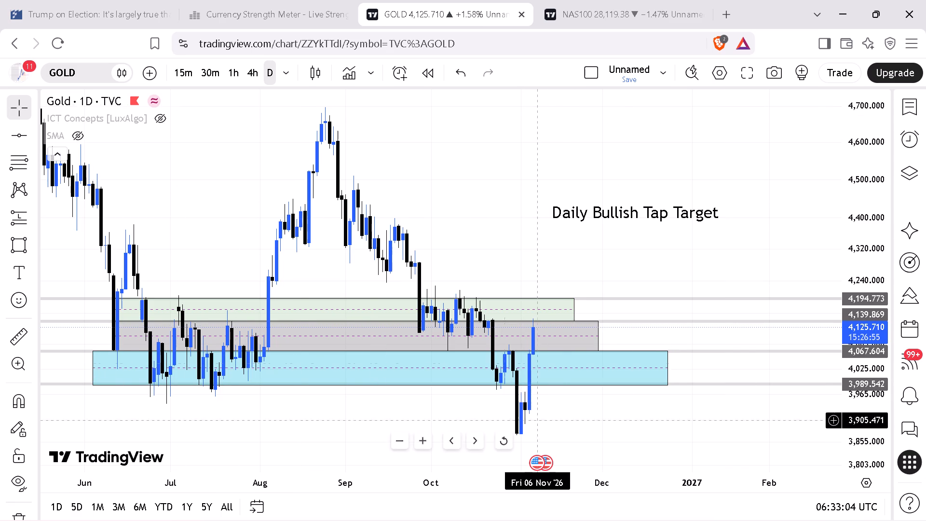
drag(498, 213, 497, 229)
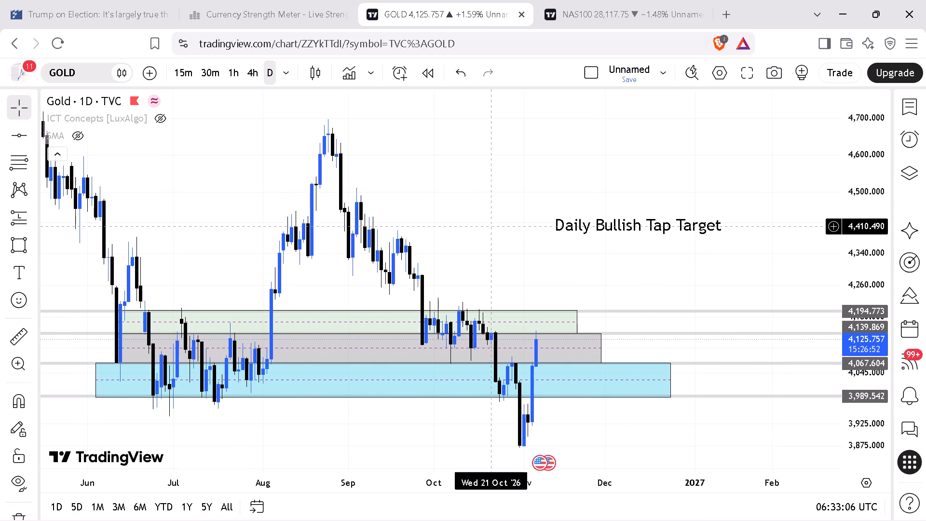
key(shift+super+s)
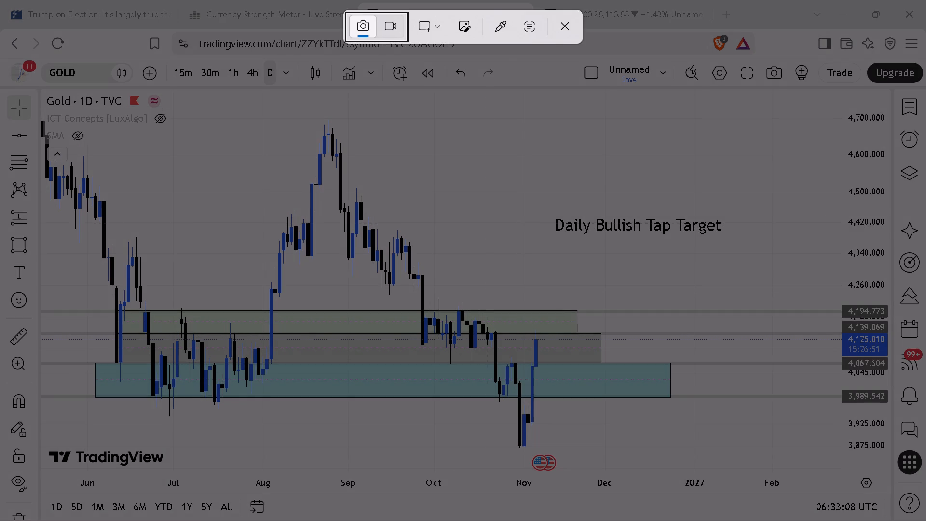
click(427, 29)
click(433, 31)
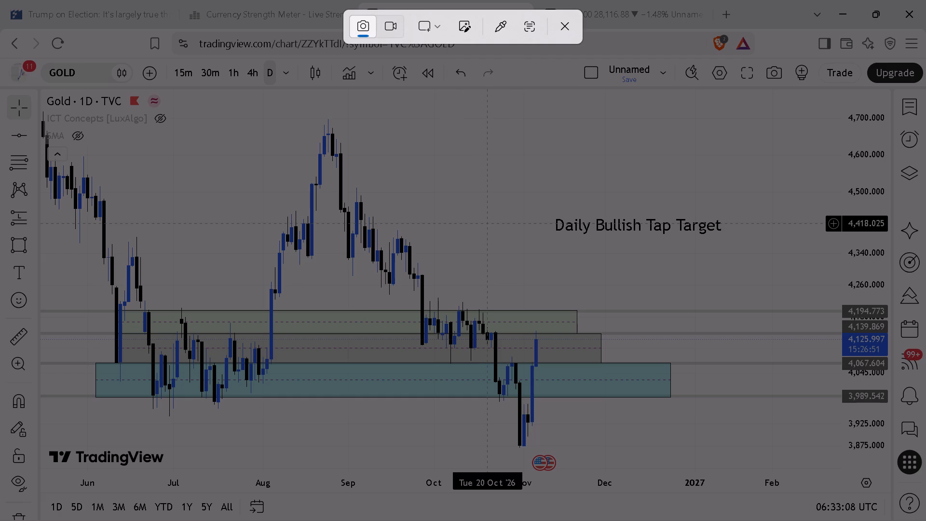
drag(69, 122, 788, 295)
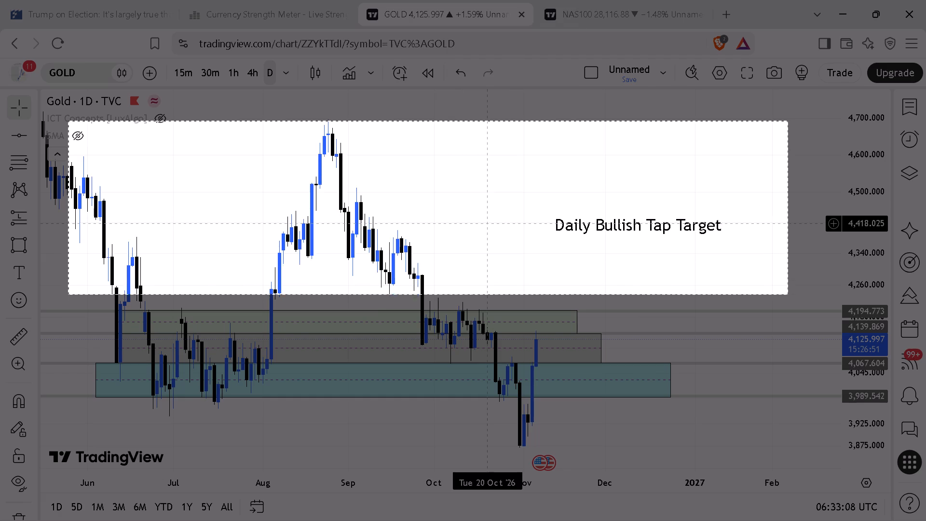
drag(788, 295, 822, 446)
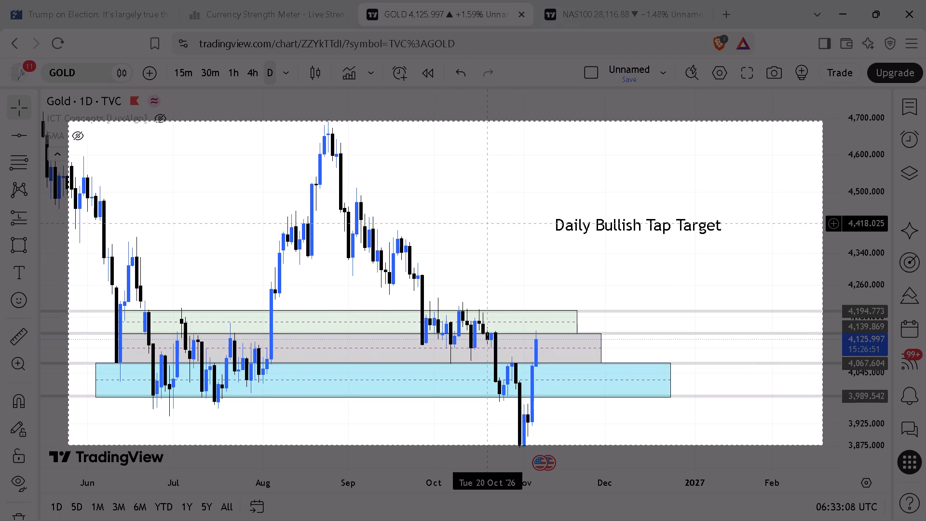
drag(822, 446, 823, 447)
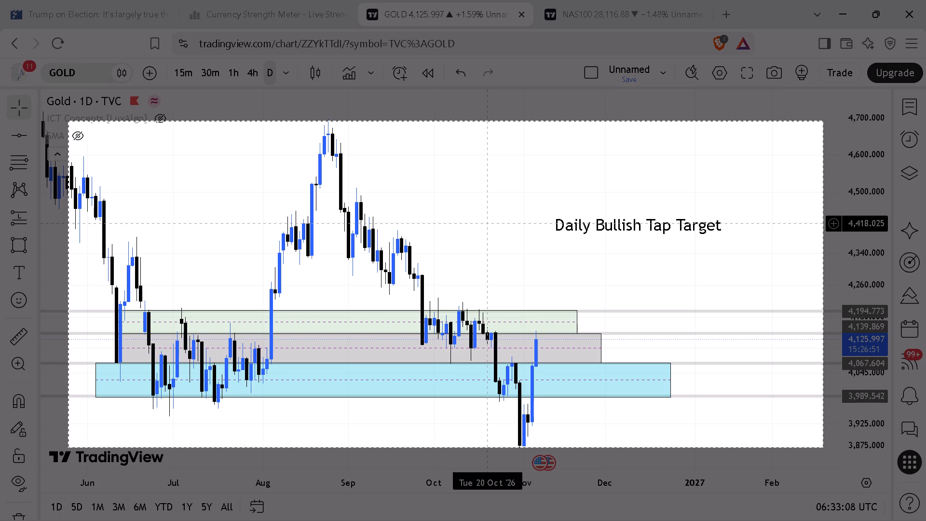
drag(823, 447, 824, 457)
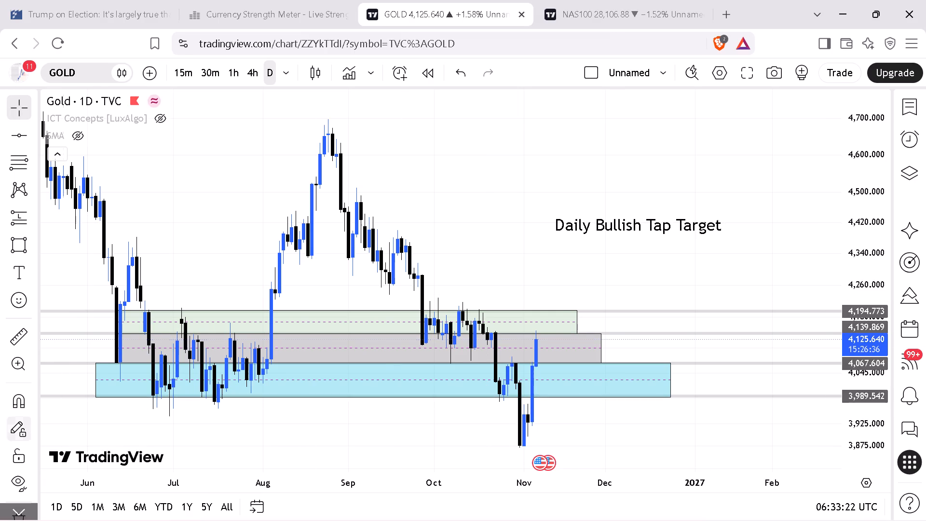
Remove all 8 drawings from the daily gold chart, leaving the indicators in place.
scroll(21, 485, down, 4)
click(19, 494)
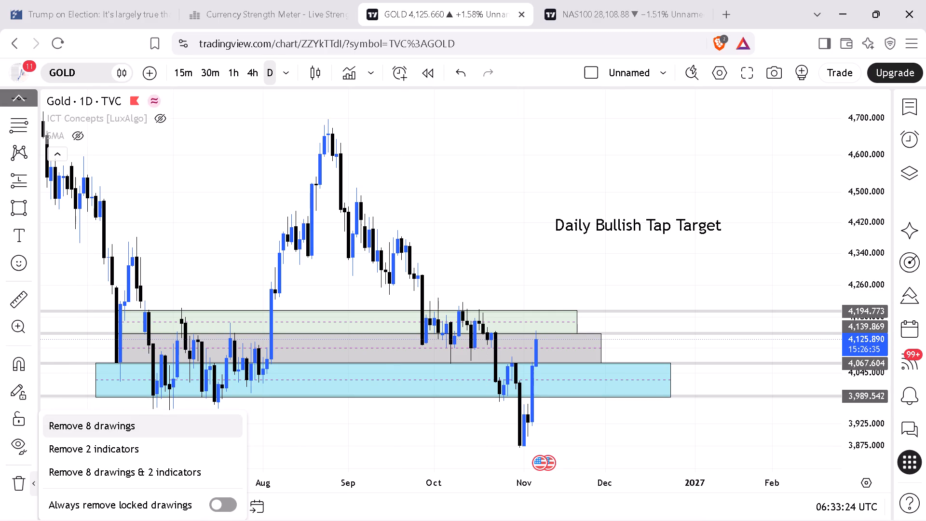
click(56, 426)
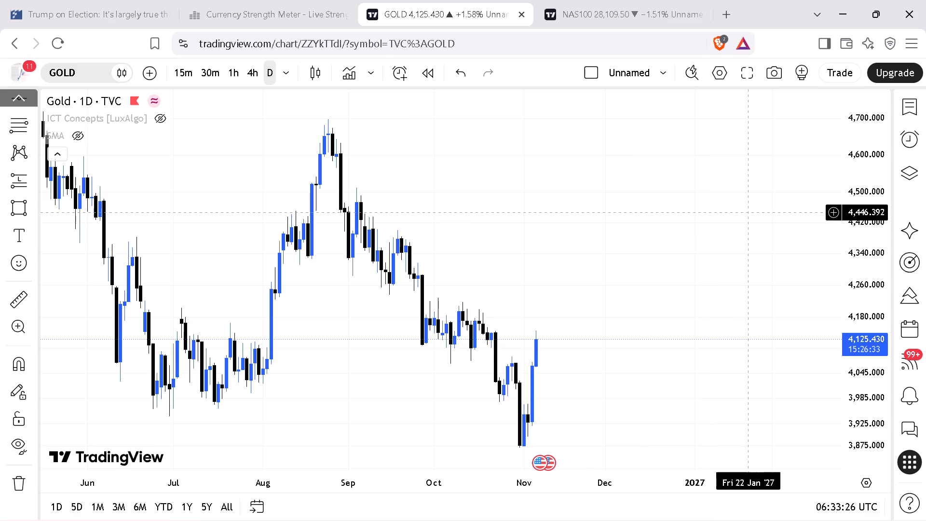
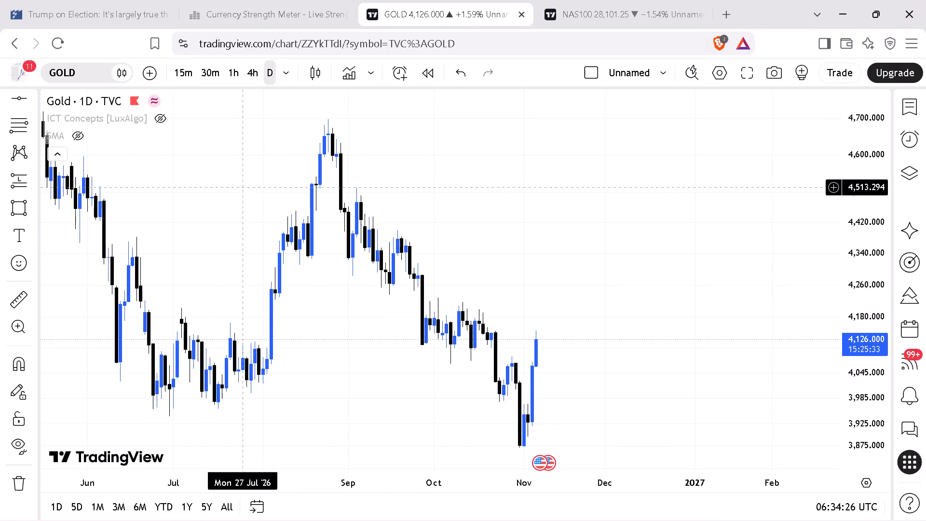
Switch the gold chart to the 4-hour timeframe.
click(261, 72)
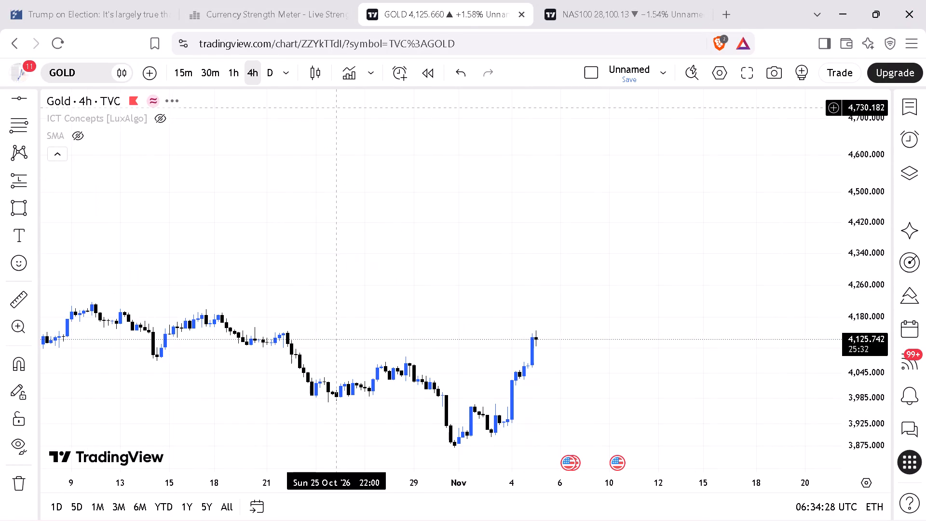
Draw a horizontal line at about 4,139.6 on the 4-hour gold chart.
drag(858, 388, 861, 247)
drag(464, 262, 554, 207)
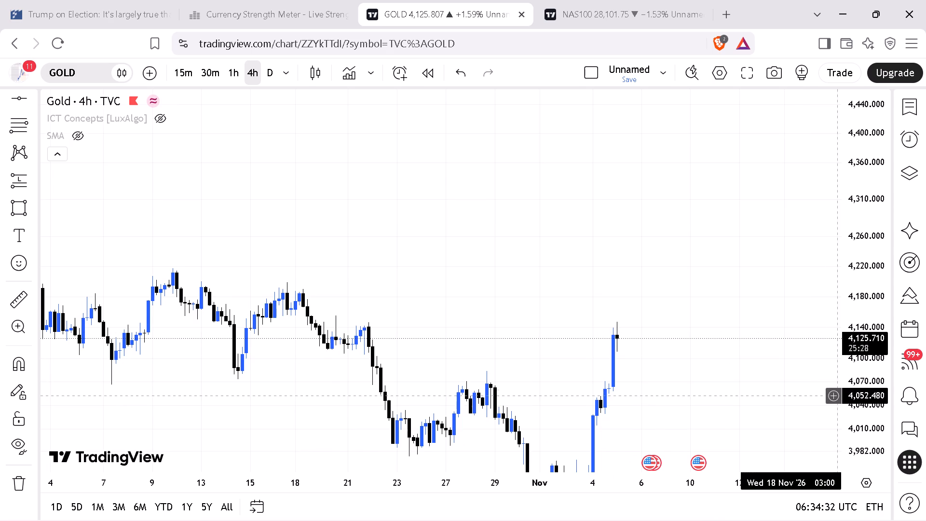
drag(851, 410, 854, 341)
drag(584, 266, 593, 202)
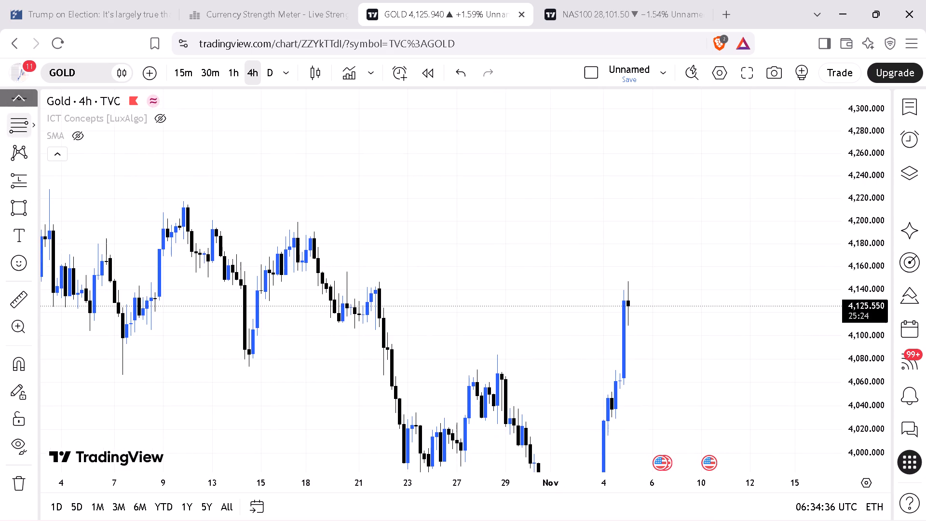
scroll(14, 125, up, 1)
click(17, 139)
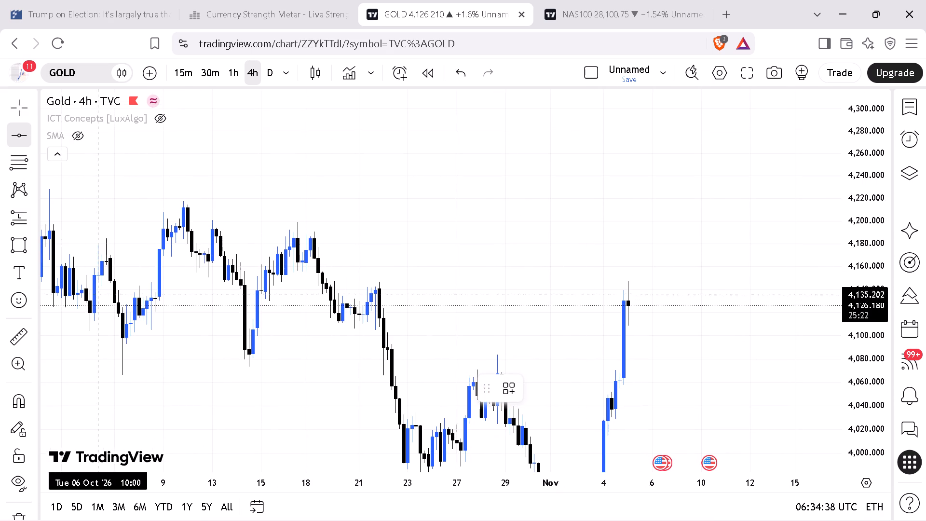
click(103, 289)
Draw a second horizontal line at about 4,066.6, below the existing one.
drag(412, 237, 450, 209)
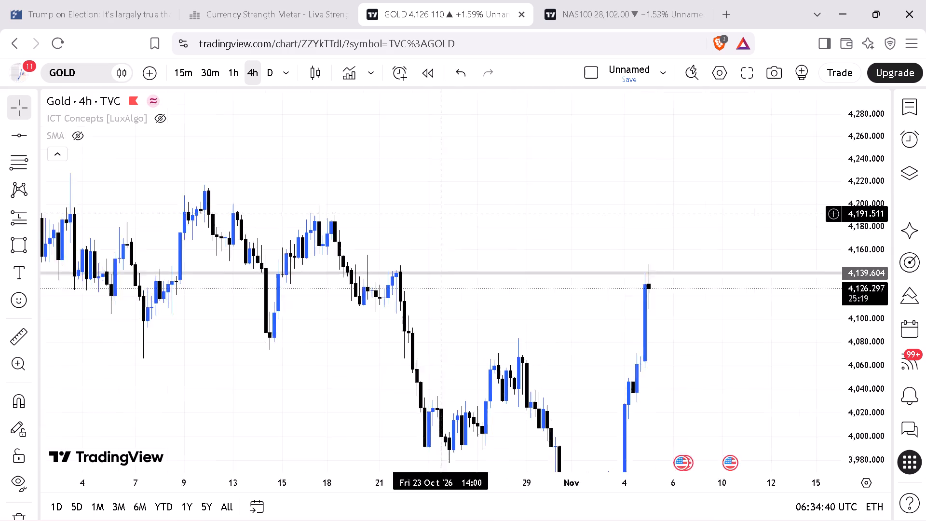
drag(450, 209, 300, 199)
drag(871, 318, 871, 321)
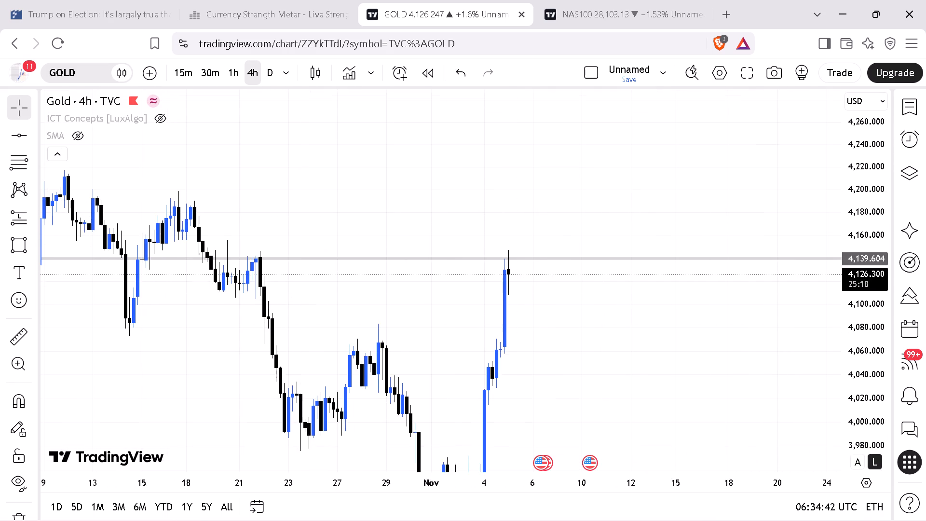
drag(871, 321, 860, 383)
drag(640, 371, 684, 341)
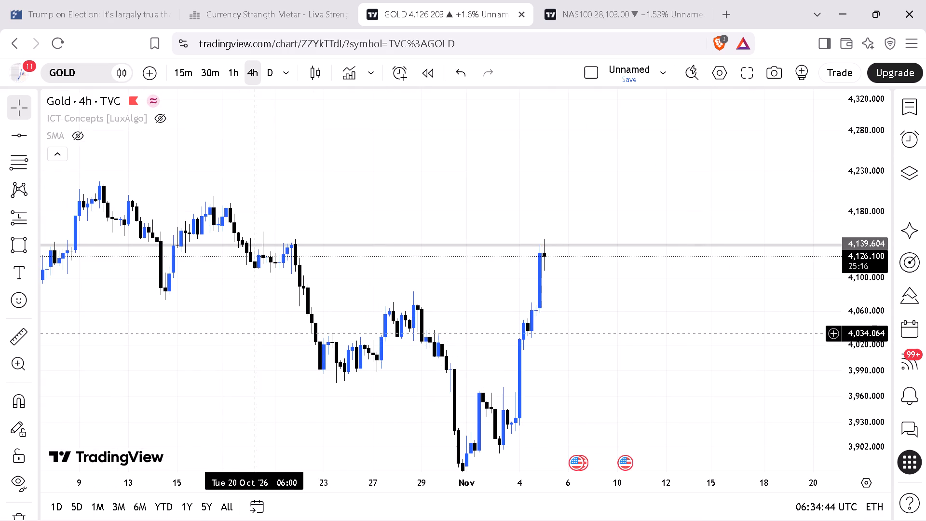
drag(207, 341, 312, 313)
click(14, 135)
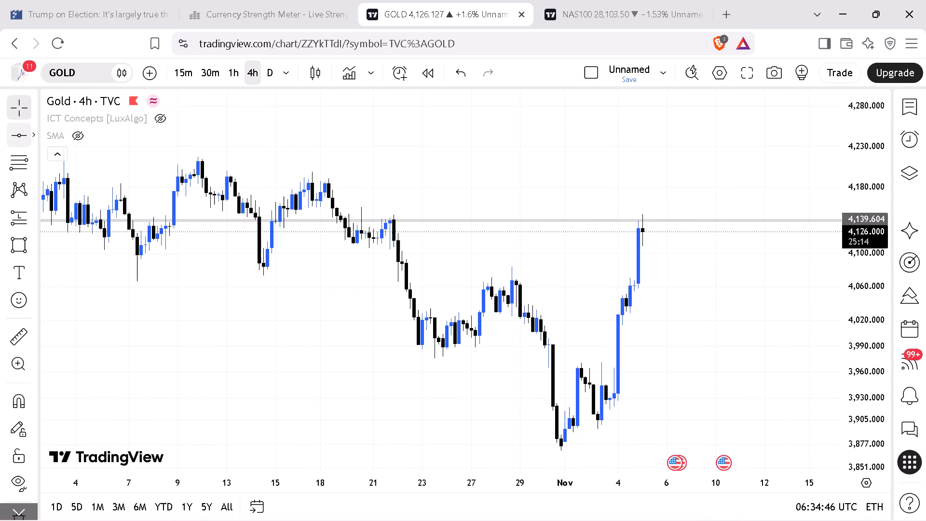
click(58, 281)
Draw a third horizontal line at about 4,185.4, above the other two.
drag(228, 331, 368, 324)
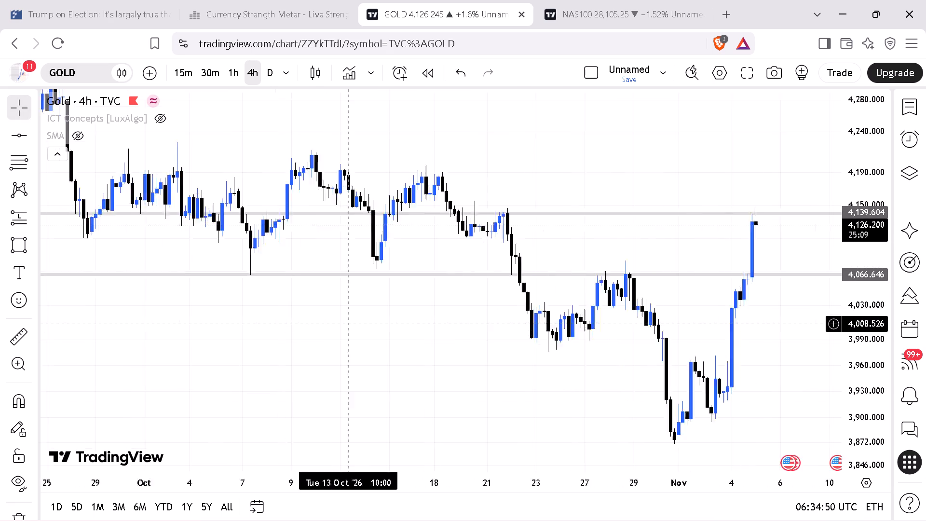
drag(368, 324, 198, 322)
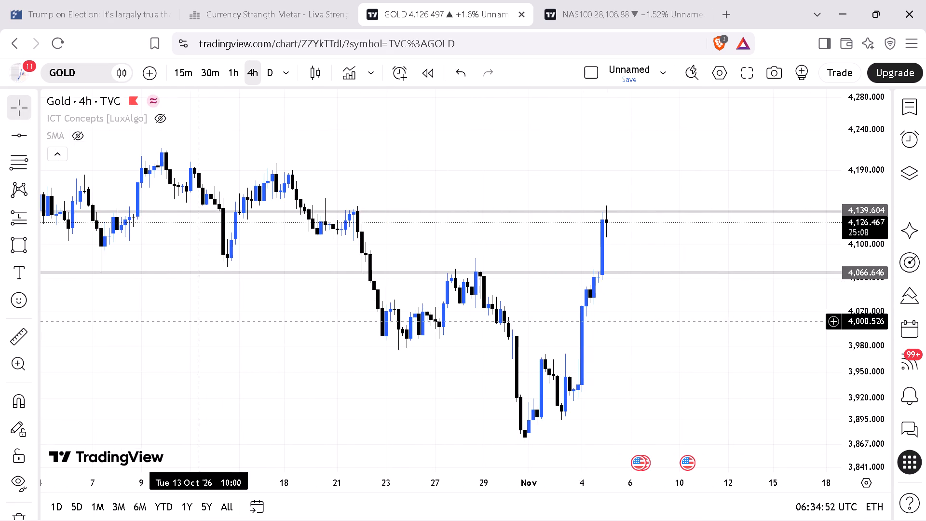
click(18, 130)
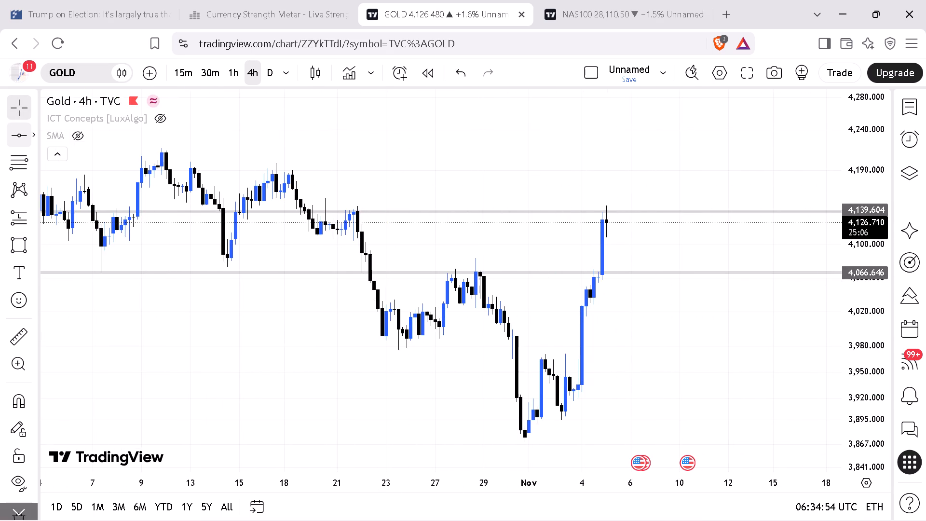
click(184, 174)
Move the lowest horizontal line up to about 4,113.4.
drag(681, 248, 525, 275)
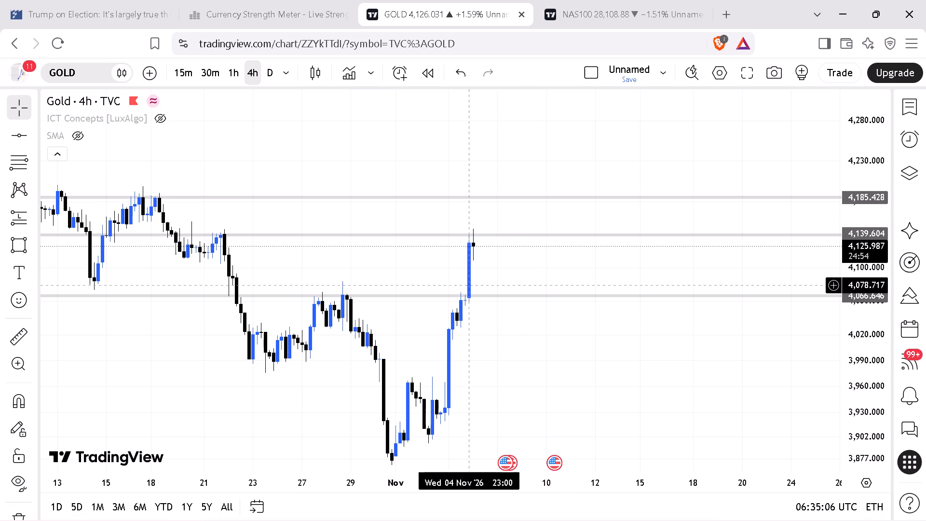
drag(501, 296, 529, 256)
Examine how the September to November candles react around the three horizontal lines.
drag(158, 321, 458, 321)
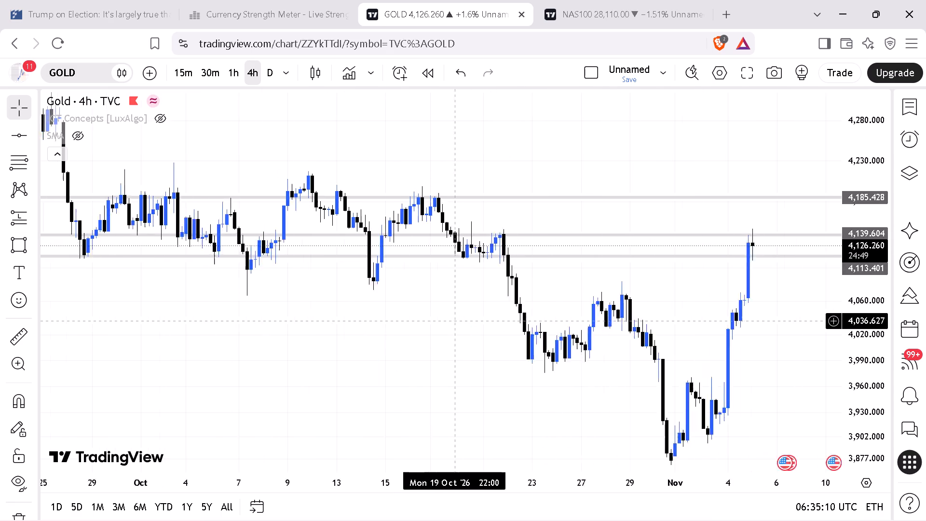
drag(458, 321, 414, 320)
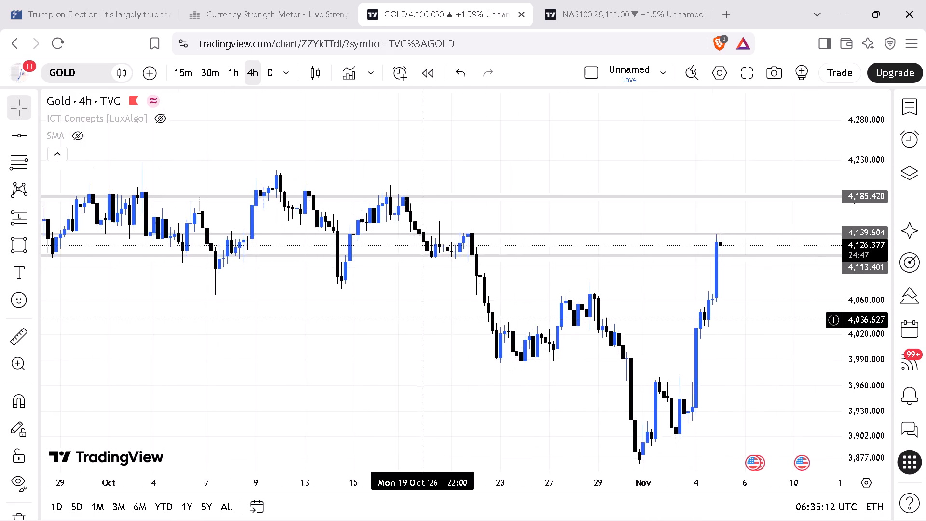
drag(414, 320, 345, 319)
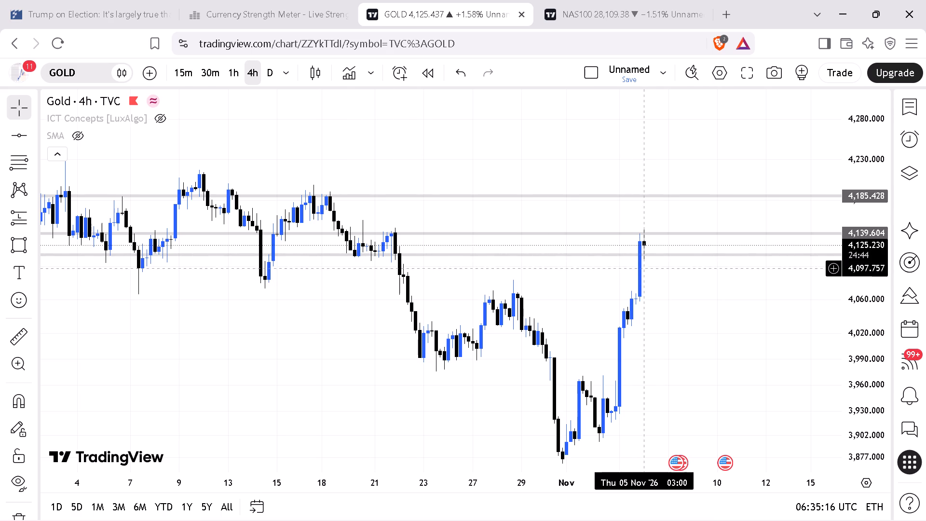
click(587, 195)
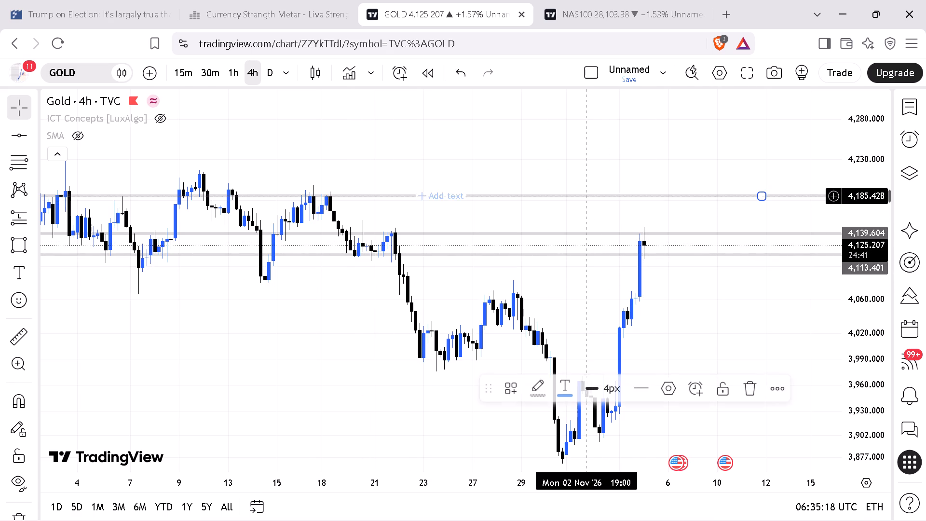
drag(278, 156, 659, 147)
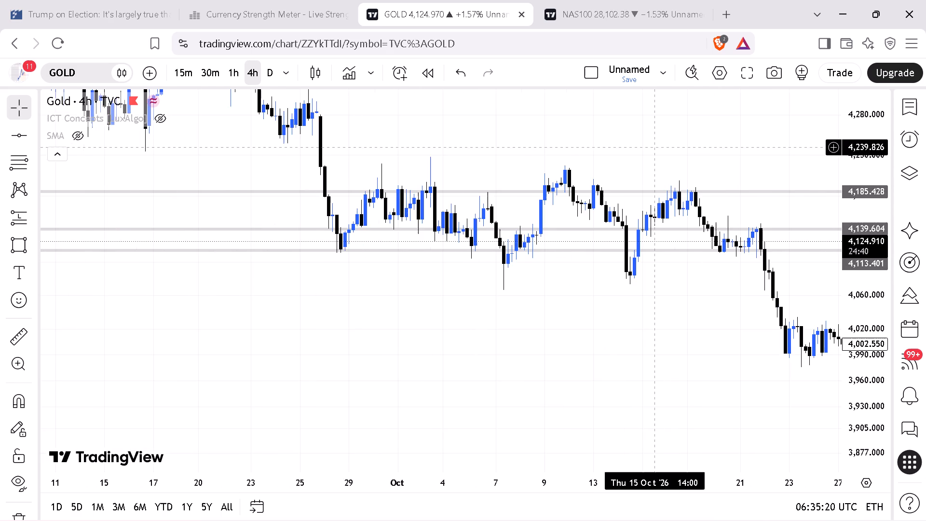
drag(659, 147, 447, 151)
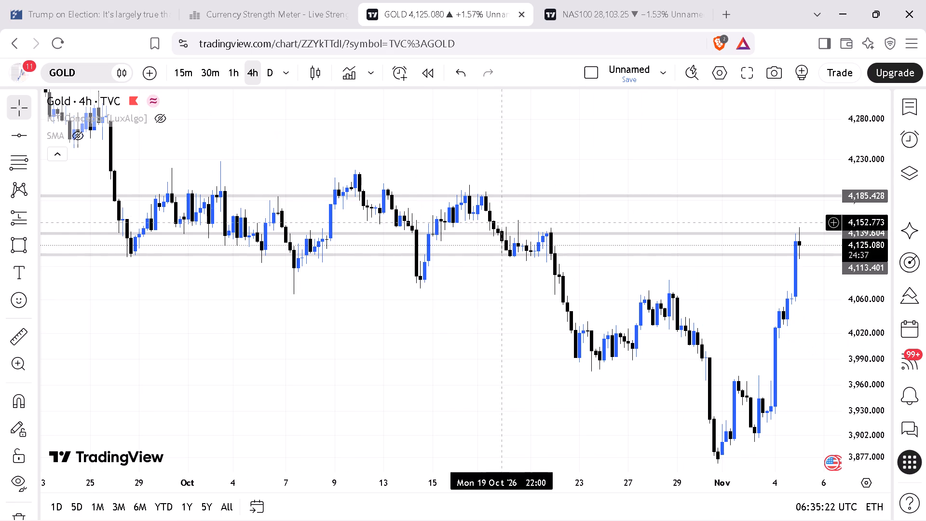
drag(557, 150, 294, 156)
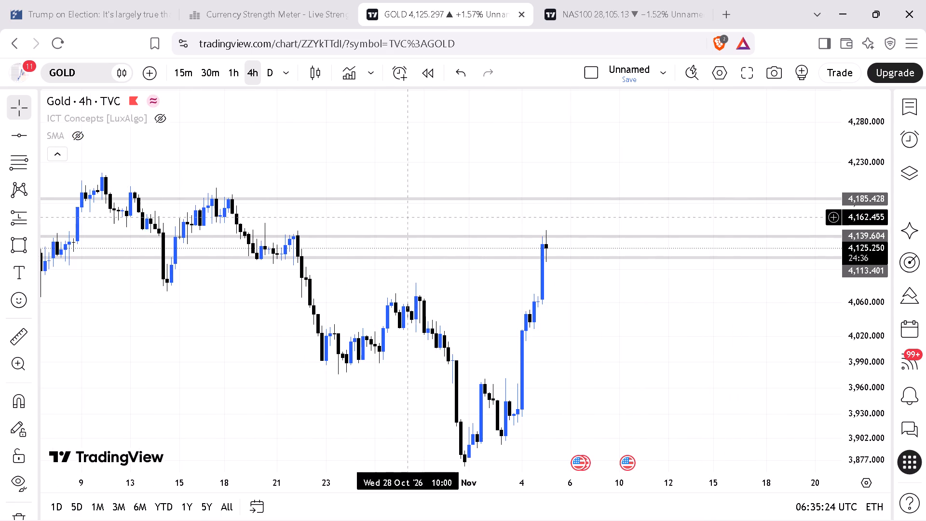
Add the text label "Daily Bullish Tap Target" at about 4,256 on 4 November 2026, above the latest candles.
drag(624, 305, 541, 397)
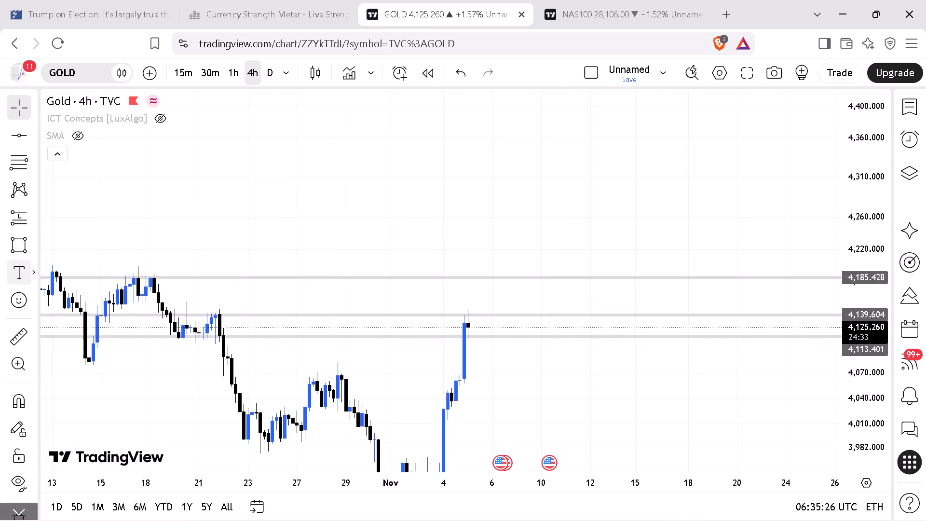
click(25, 274)
click(463, 220)
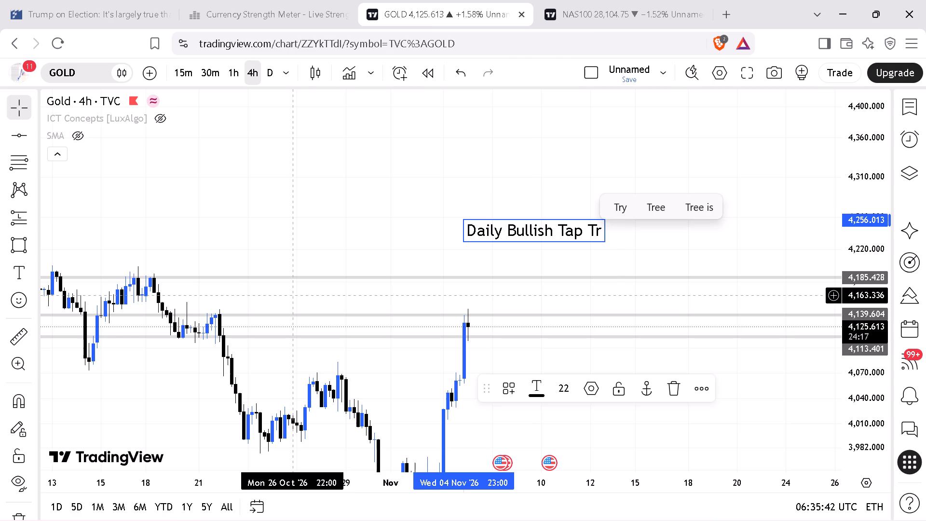
key(BackSpace)
text(ar)
text(get)
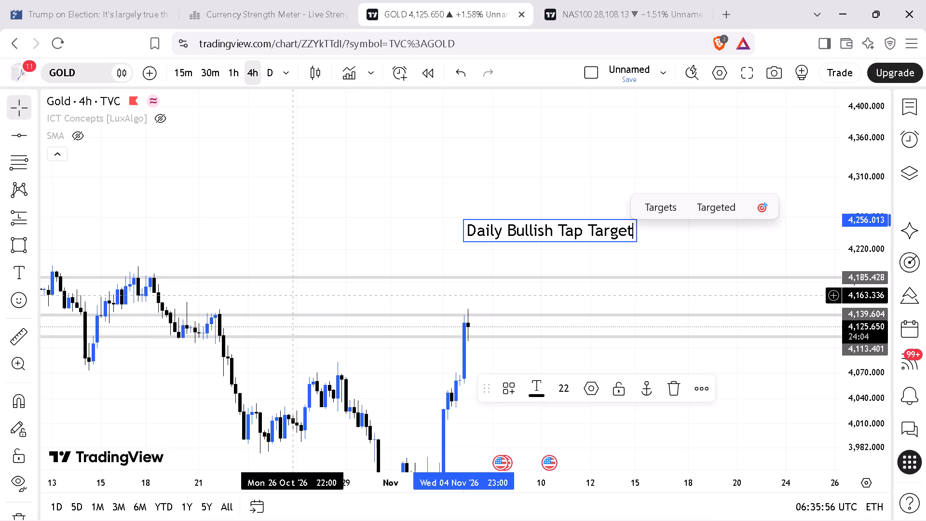
Add the text label "4H Bullish Tap Target" at about 4,220 on 5 November 2026, beneath the daily label.
click(20, 274)
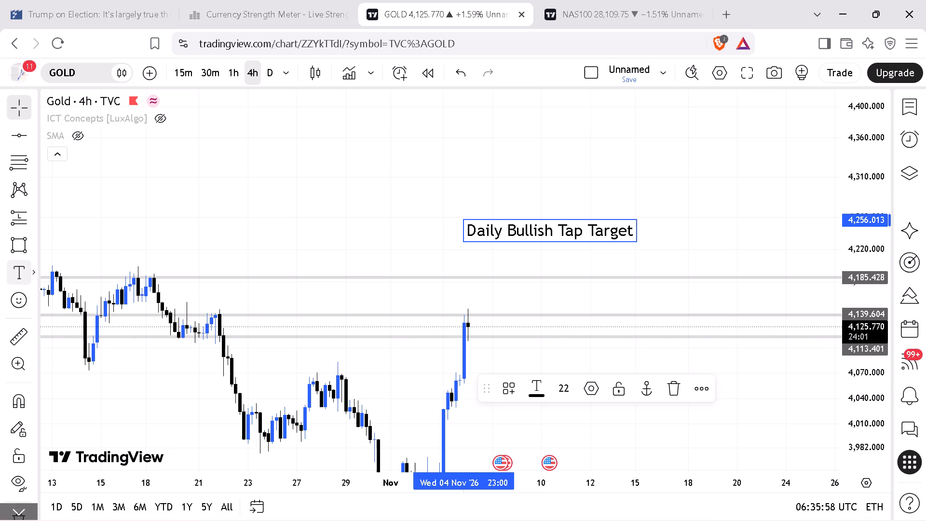
click(480, 249)
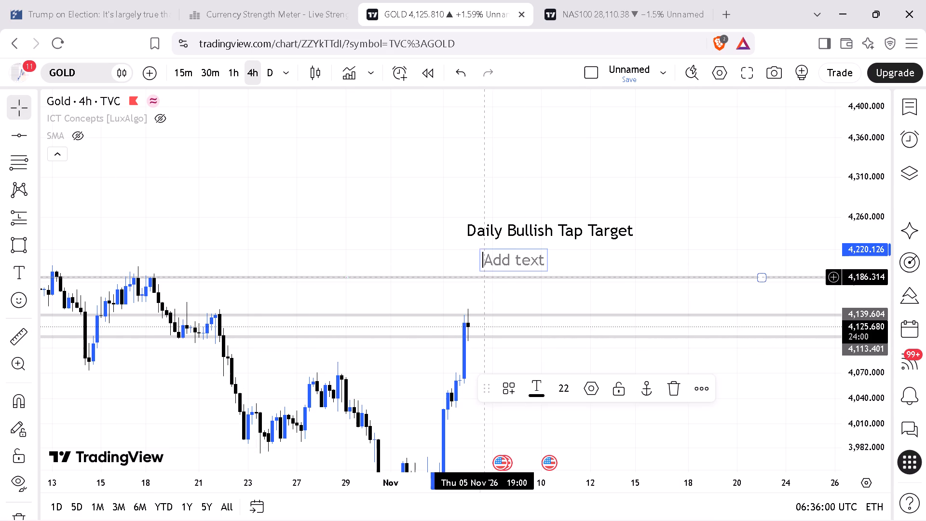
text(4h)
key(BackSpace)
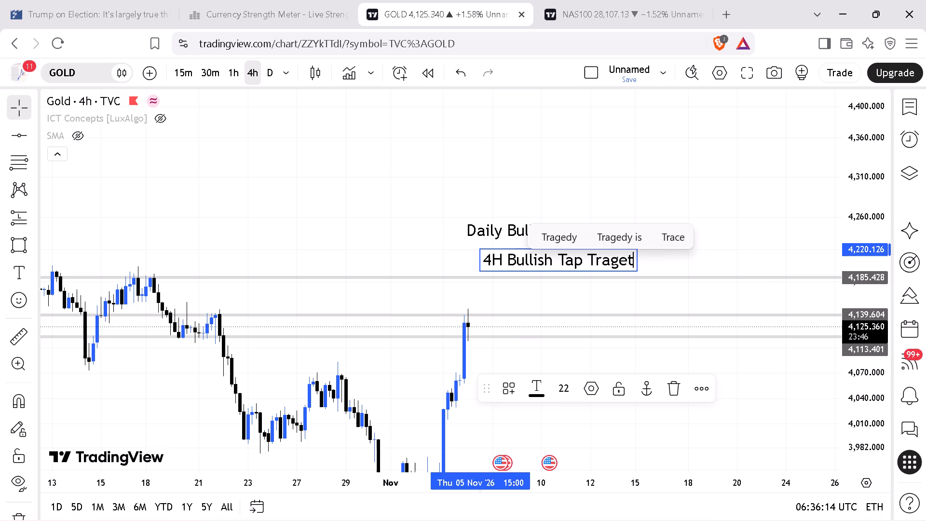
key(BackSpace)
key(BackSpace)
key(BackSpace)
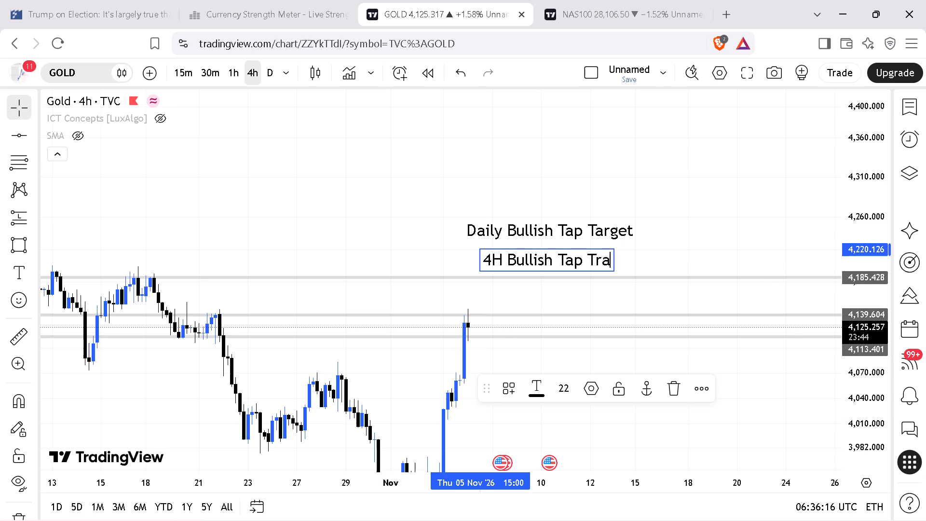
key(BackSpace)
key(BackSpace)
text(arget)
click(467, 205)
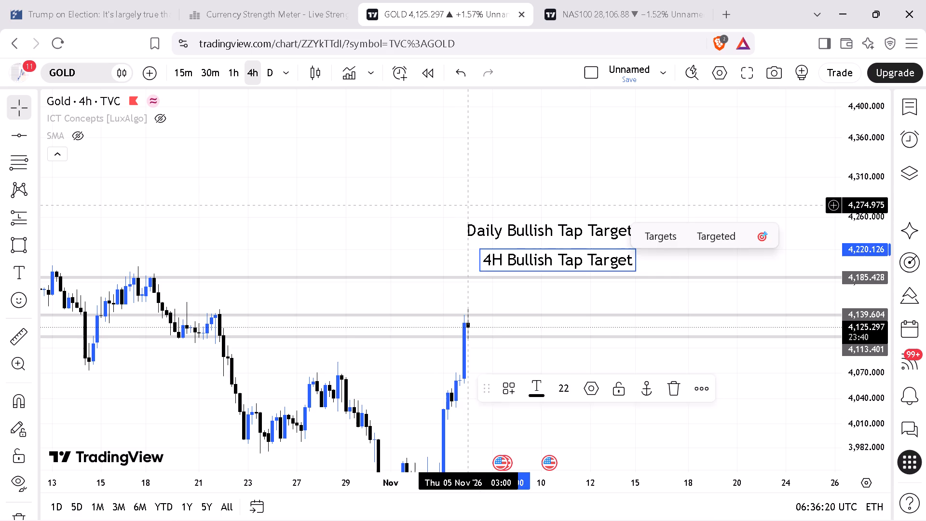
Move the "Daily Bullish Tap Target" label up to about 4,268 and the "4H Bullish Tap Target" label closer beneath it.
drag(495, 225, 507, 215)
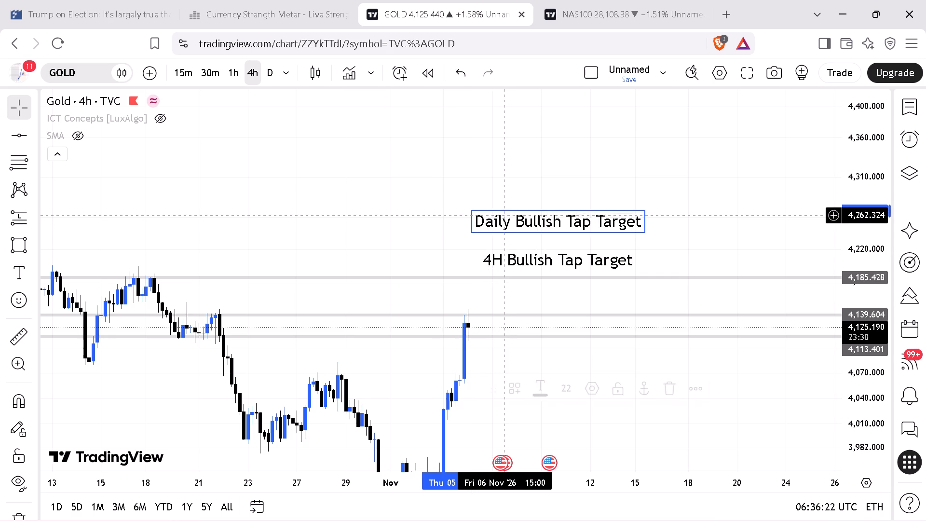
drag(505, 253, 499, 244)
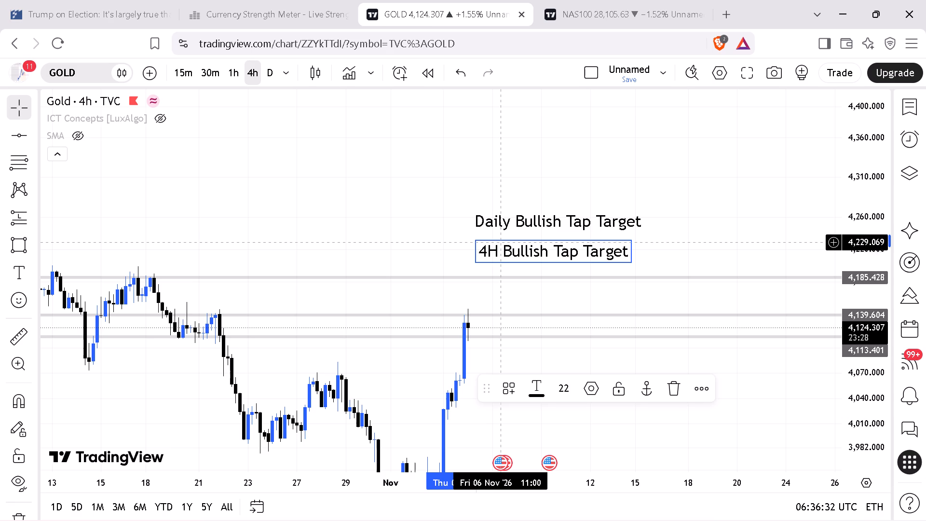
Move the "Daily Bullish Tap Target" label up to about 4,284 and the "4H Bullish Tap Target" label up to about 4,246.
drag(384, 199, 433, 166)
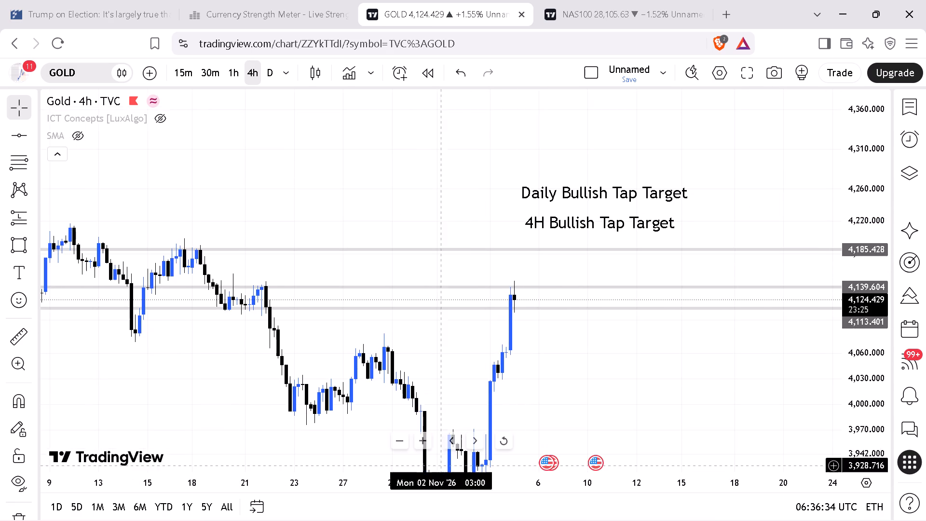
drag(402, 483, 515, 470)
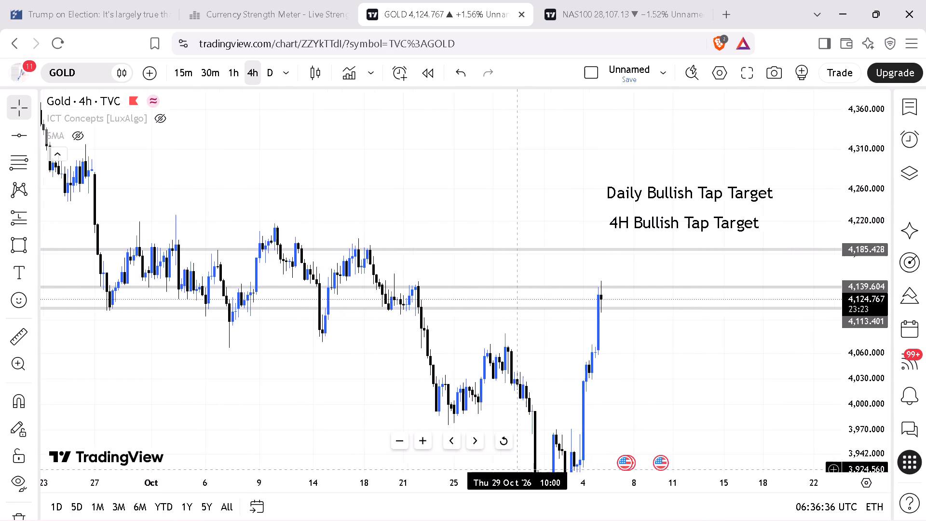
drag(515, 470, 437, 470)
drag(639, 372, 605, 338)
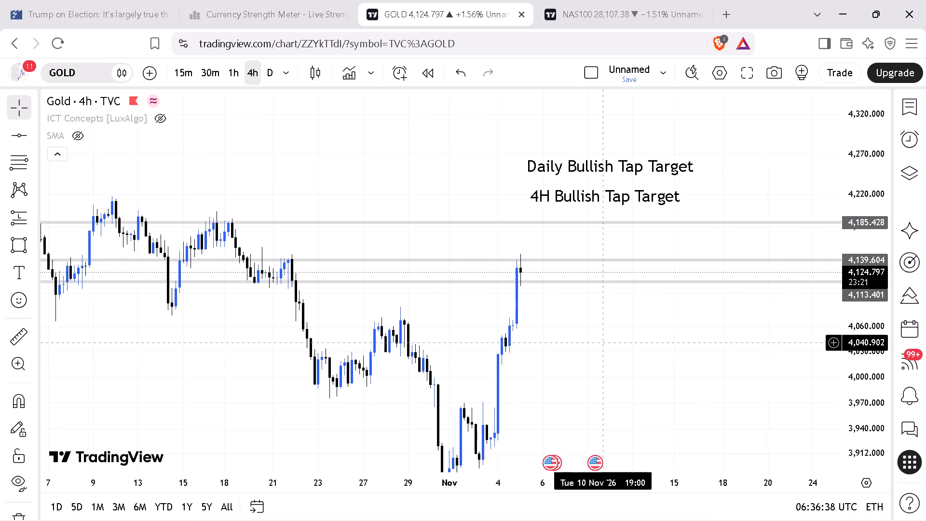
drag(605, 338, 607, 335)
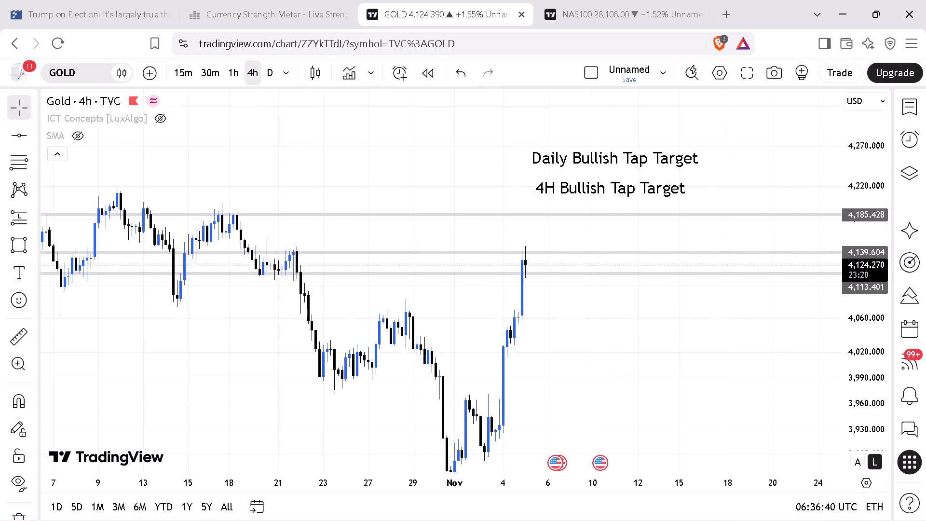
drag(858, 344, 859, 357)
drag(646, 482, 634, 482)
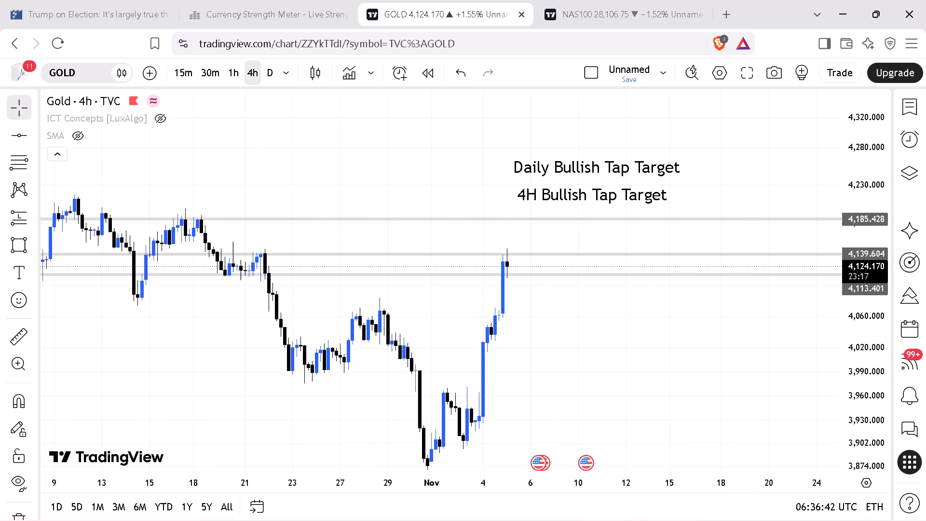
drag(634, 482, 633, 482)
drag(638, 348, 625, 370)
drag(567, 188, 566, 187)
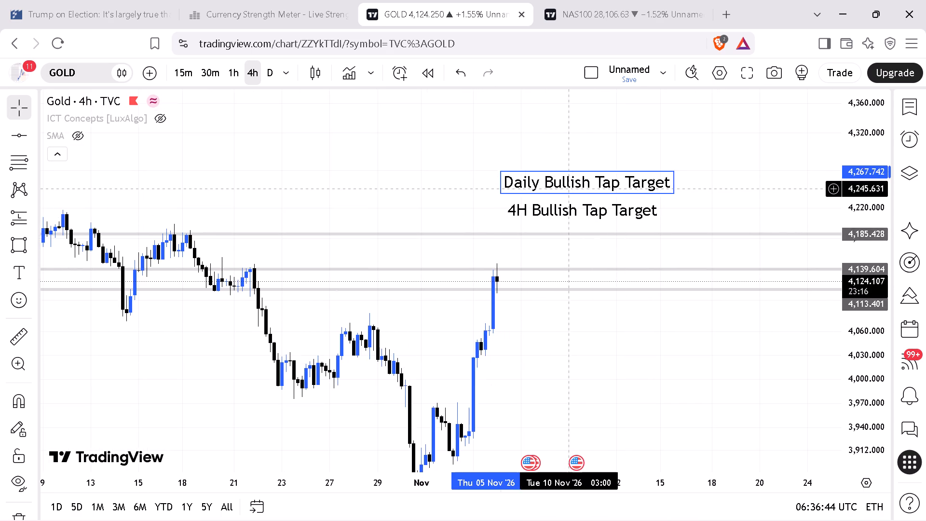
drag(566, 187, 571, 176)
drag(565, 206, 565, 194)
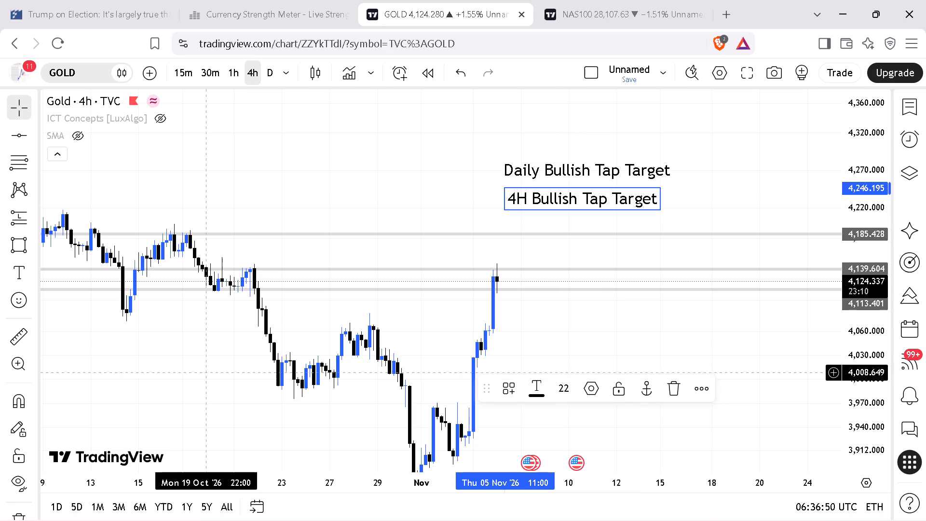
Insert "Resistance" before "Target" in the daily label so it reads "Daily Bullish Tap Resistance Target".
drag(141, 369, 114, 354)
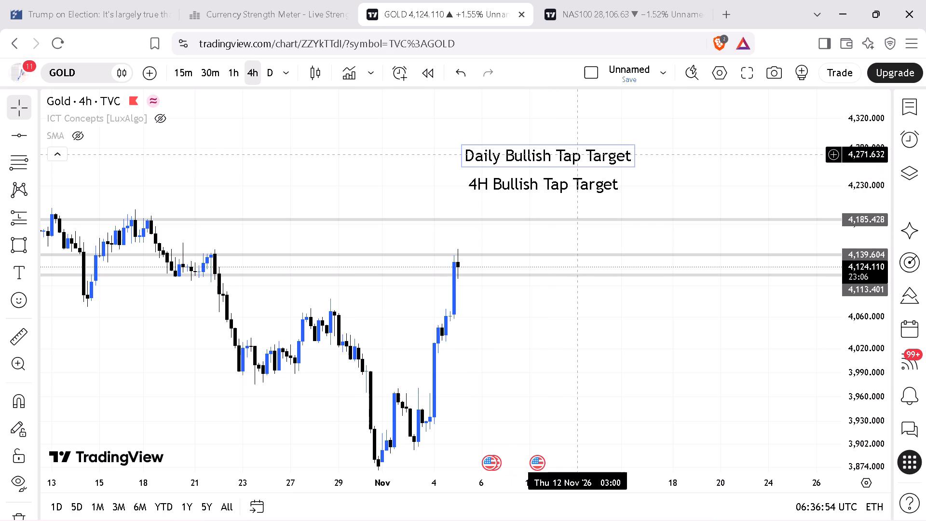
click(591, 155)
click(593, 155)
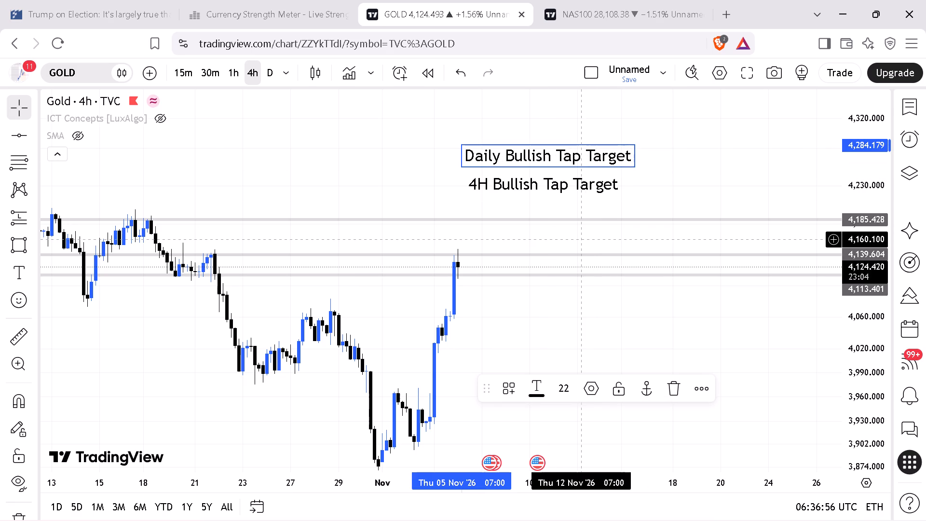
key(Left)
key(Left)
key(Left)
key(Left)
key(Left)
key(Left)
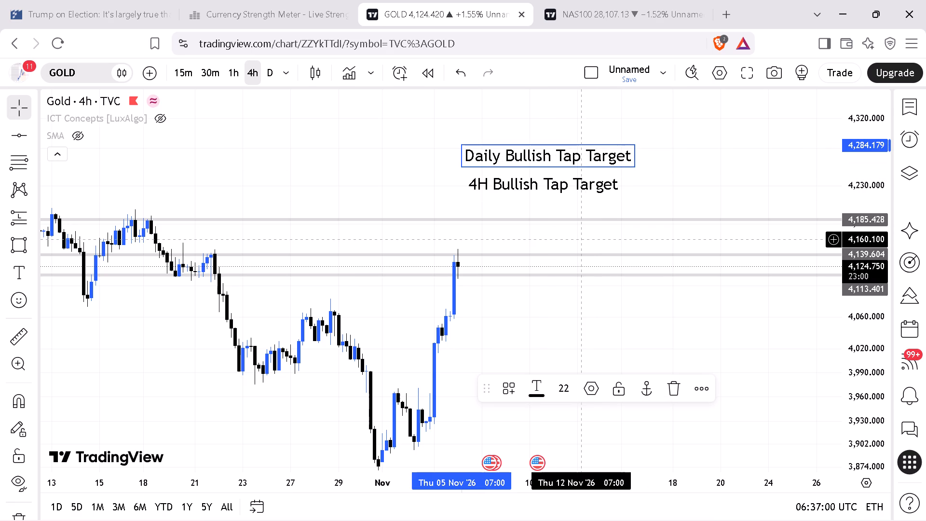
key(r)
text(esistance)
key(space)
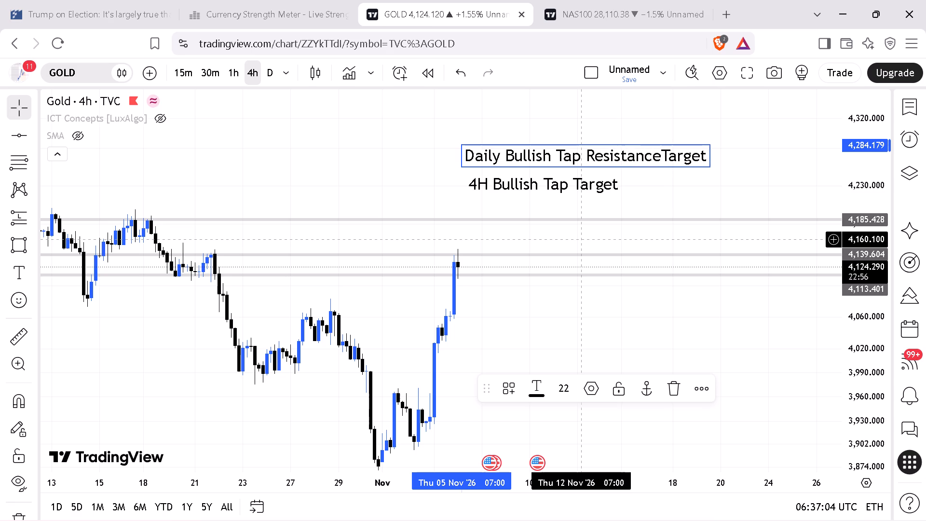
Edit the 4H label's text to read "4H Bullish Tap Resistance Target".
double_click(569, 188)
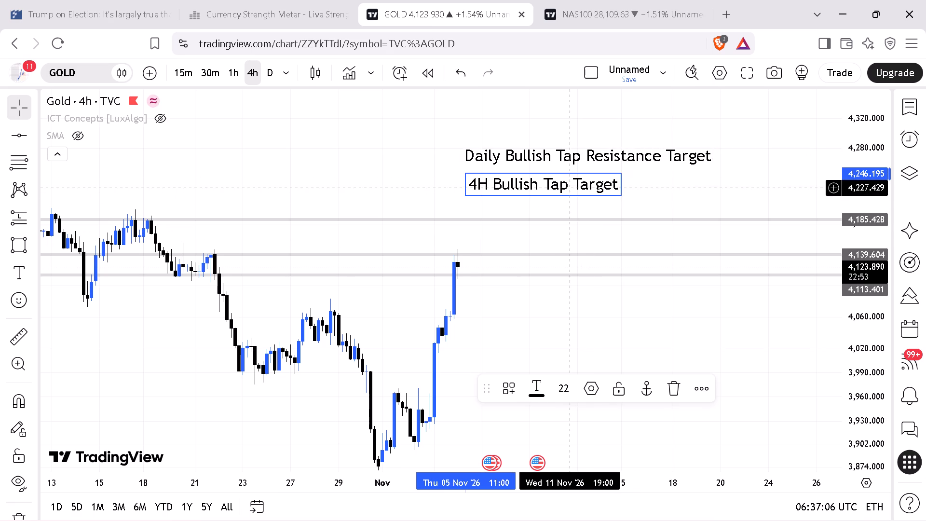
click(577, 187)
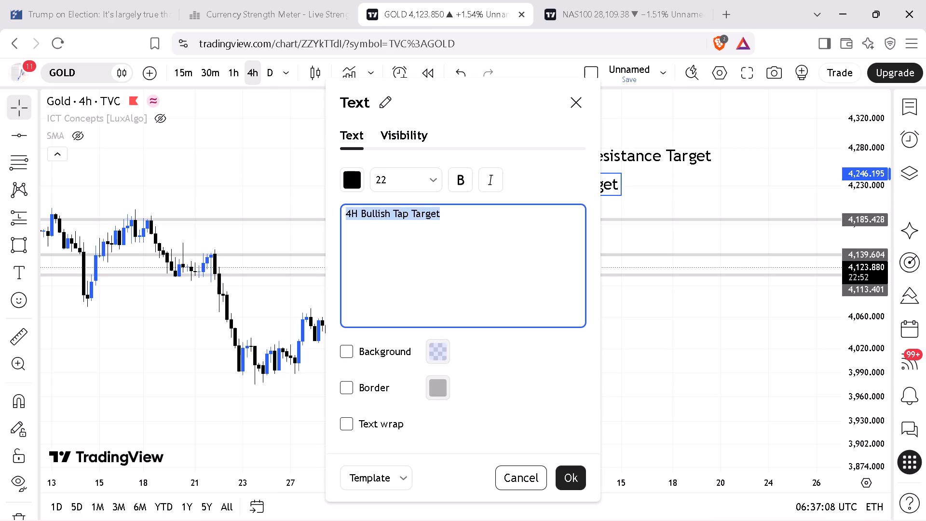
click(404, 214)
click(412, 216)
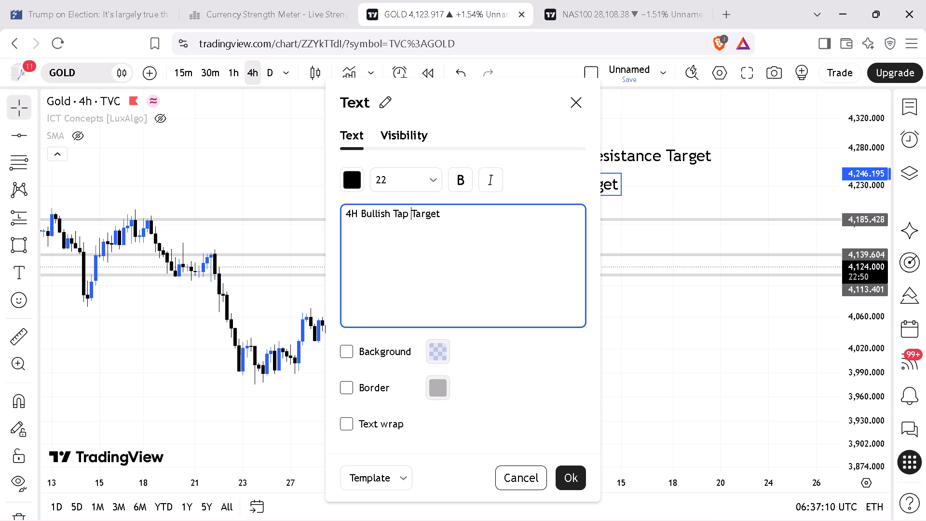
text(esistance)
key(space)
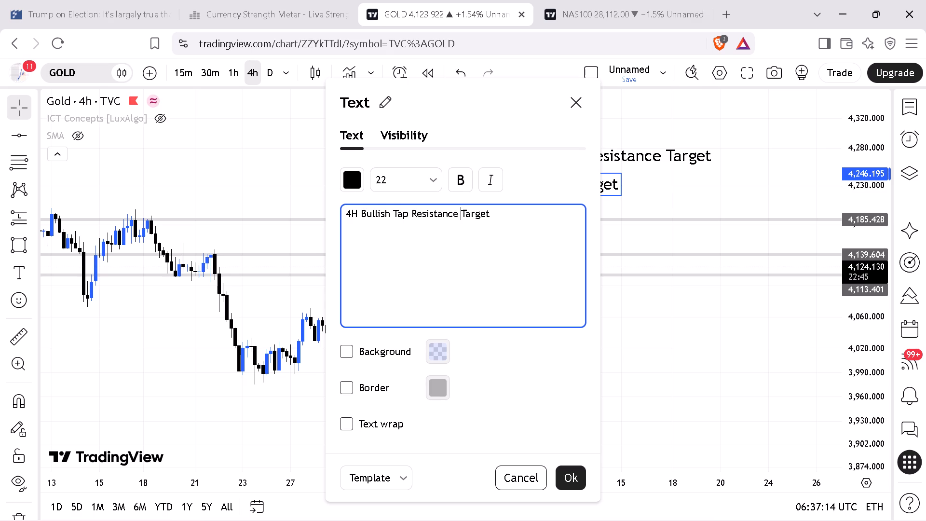
click(577, 480)
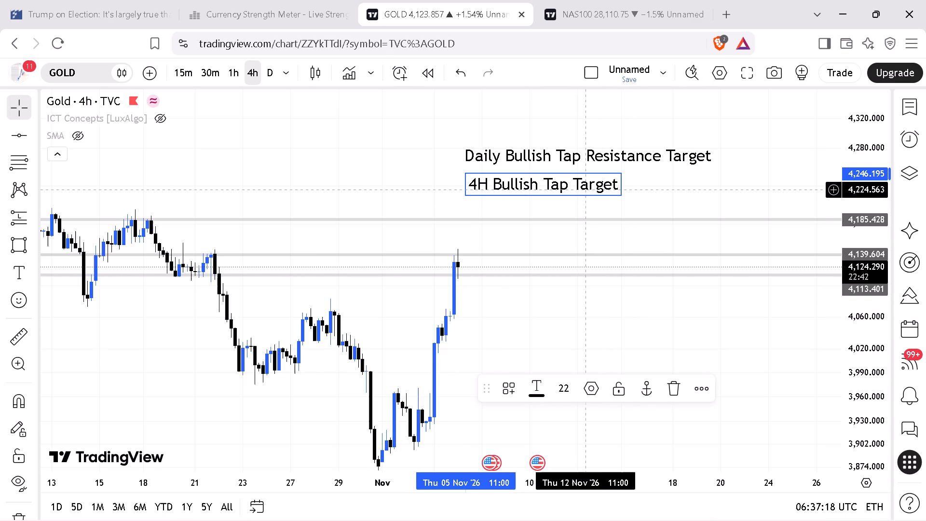
click(581, 188)
click(730, 186)
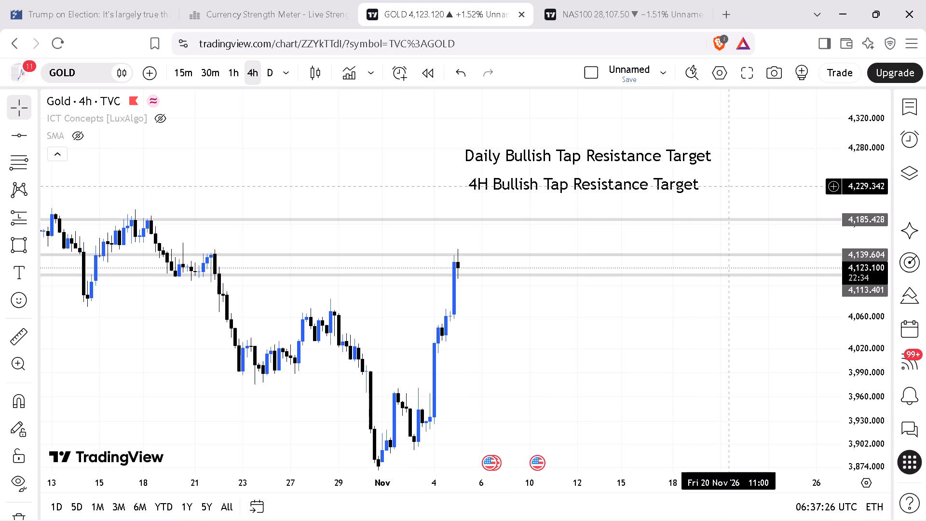
click(729, 175)
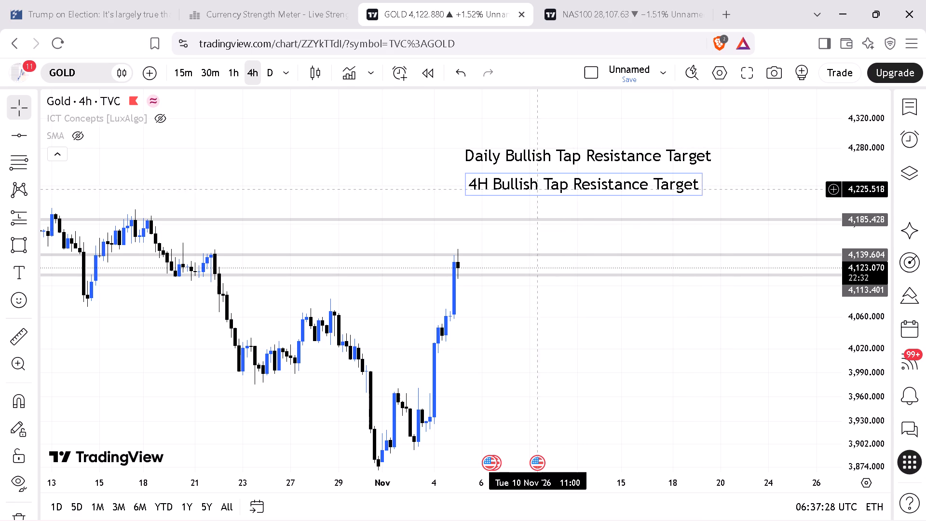
Switch the gold chart to the 1-hour timeframe.
drag(517, 337, 776, 323)
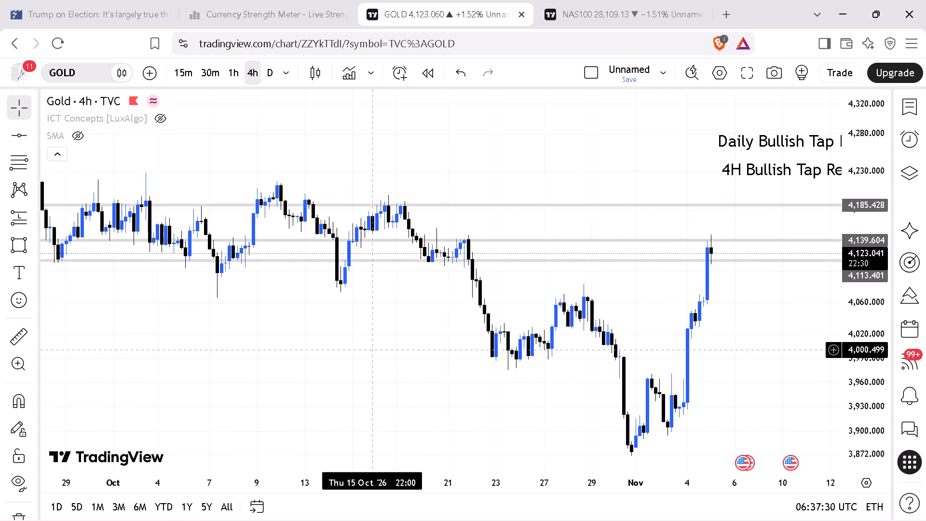
drag(292, 349, 110, 332)
drag(859, 309, 861, 324)
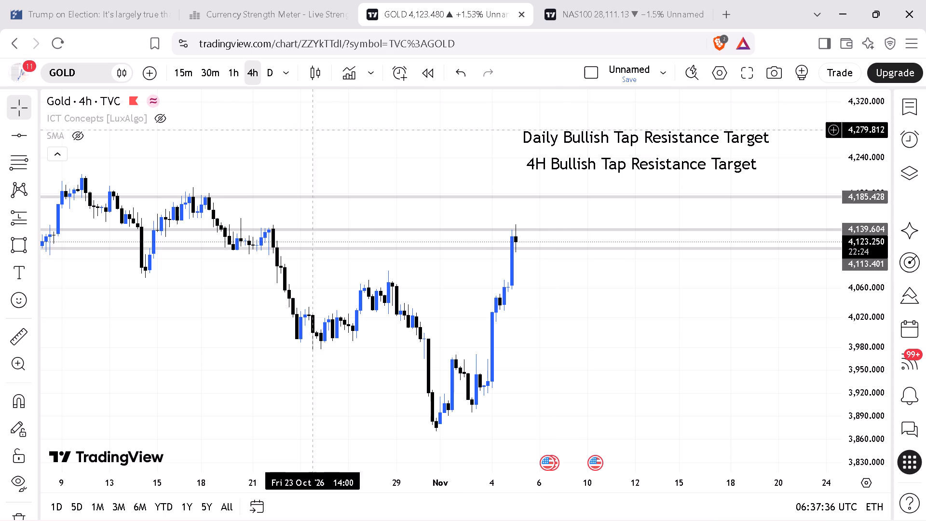
click(236, 75)
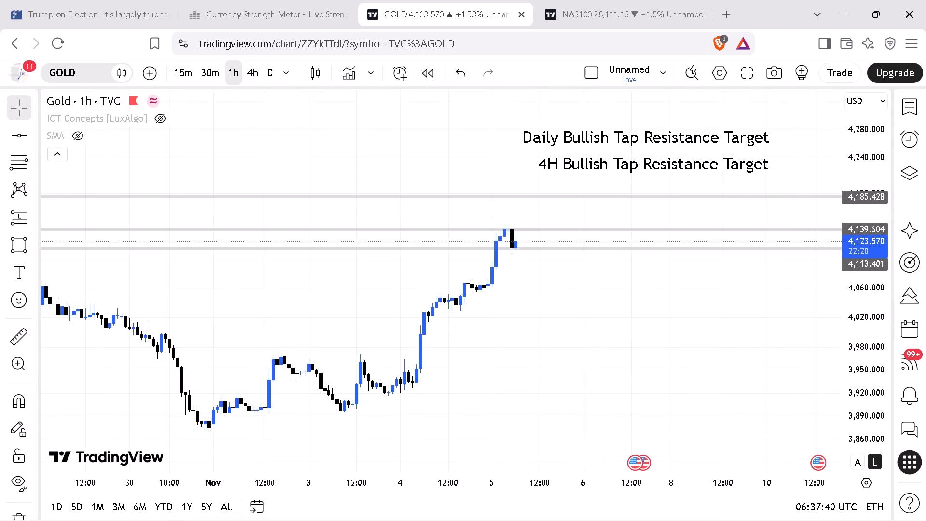
Move the middle horizontal line to about 4,140, near the tops of the latest 1-hour candles.
drag(863, 364, 871, 302)
drag(577, 301, 563, 345)
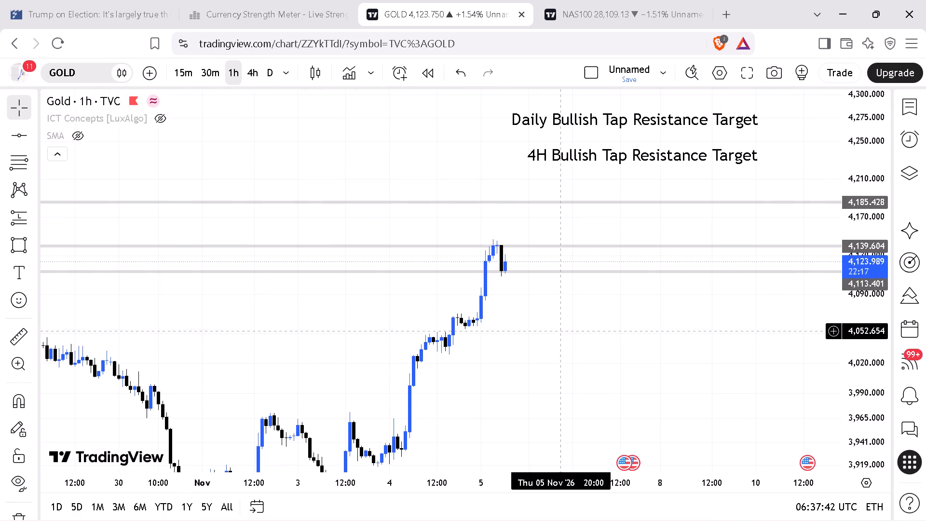
drag(508, 247, 523, 243)
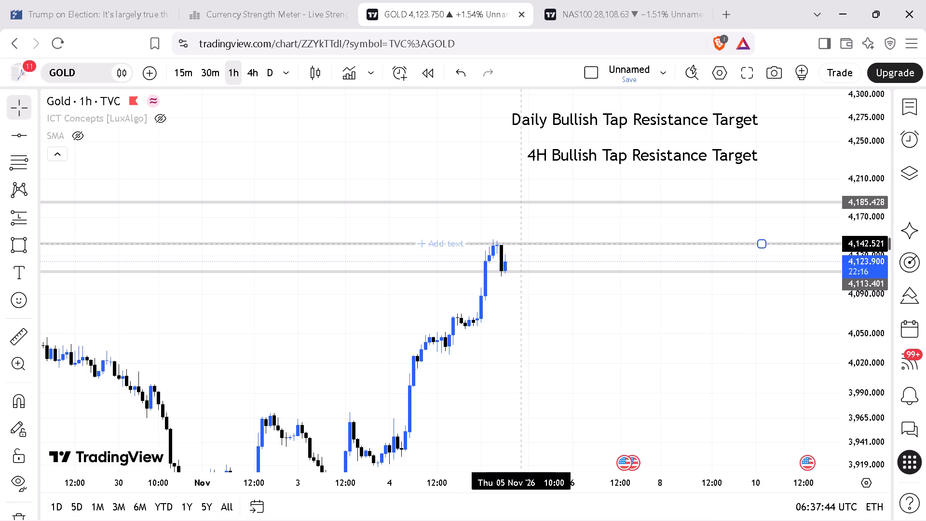
drag(523, 243, 527, 246)
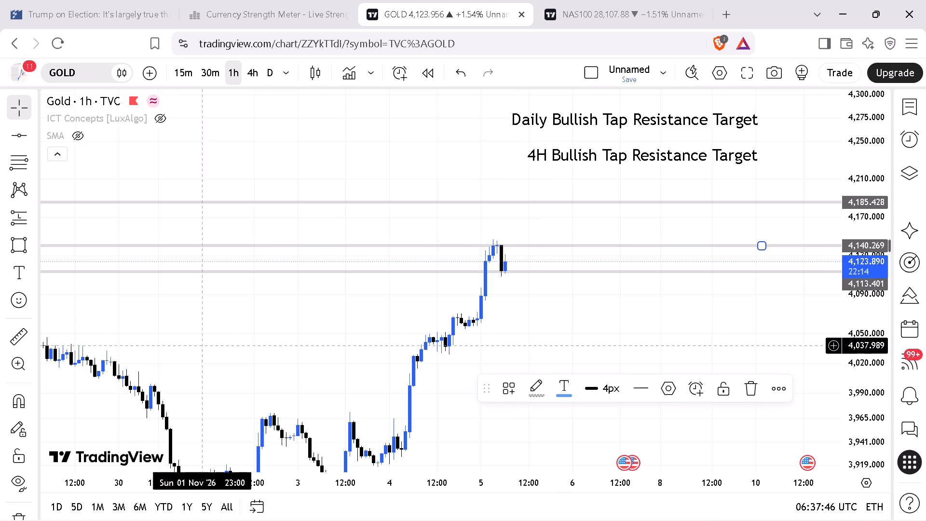
Examine how the 1-hour candles from mid-October to 5 November react around the three horizontal lines.
drag(202, 345, 599, 339)
drag(128, 333, 562, 326)
drag(192, 343, 490, 339)
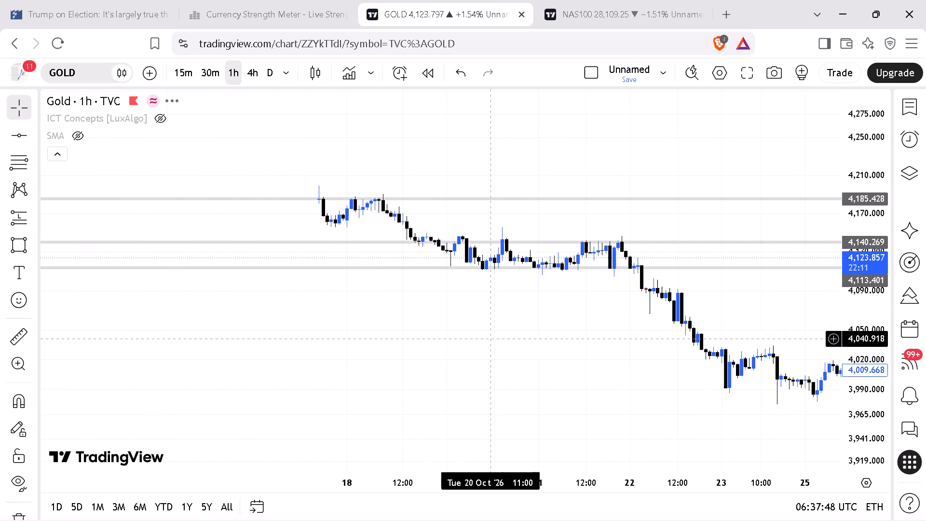
drag(490, 339, 381, 354)
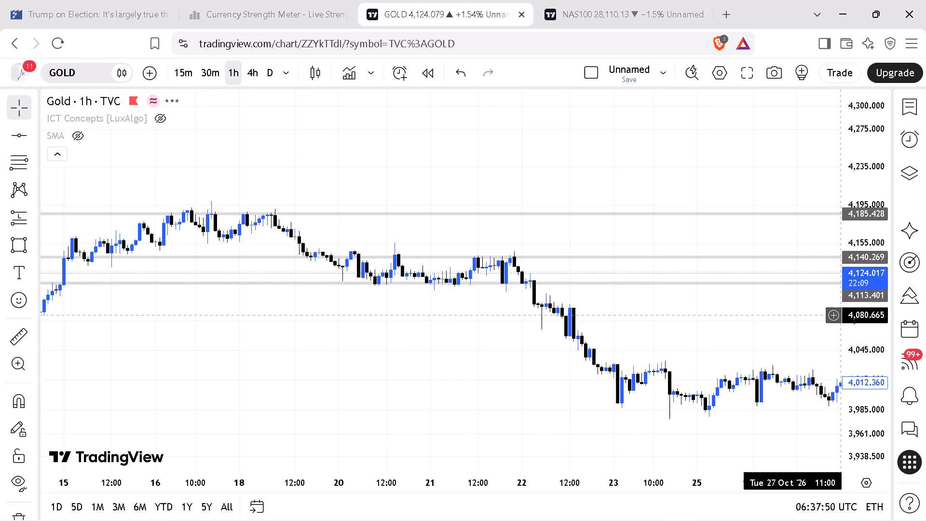
drag(861, 340, 913, 186)
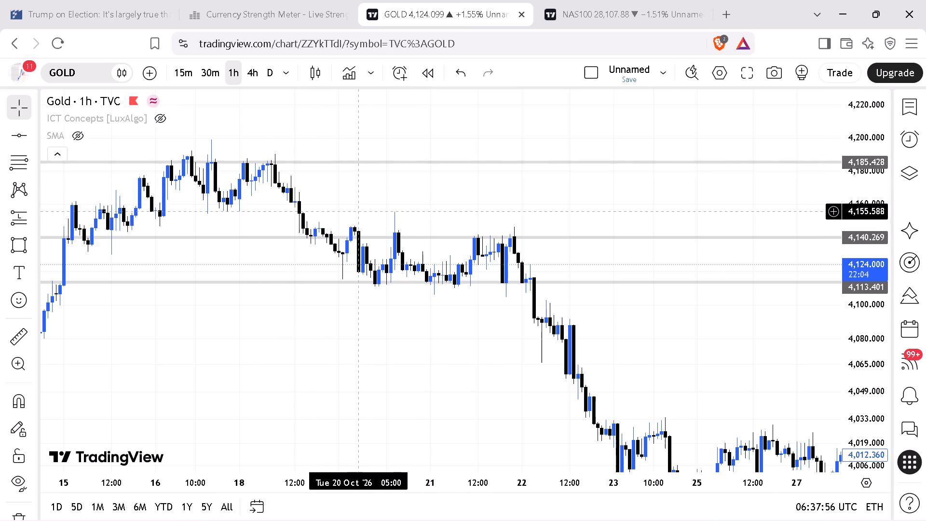
drag(667, 332, 315, 336)
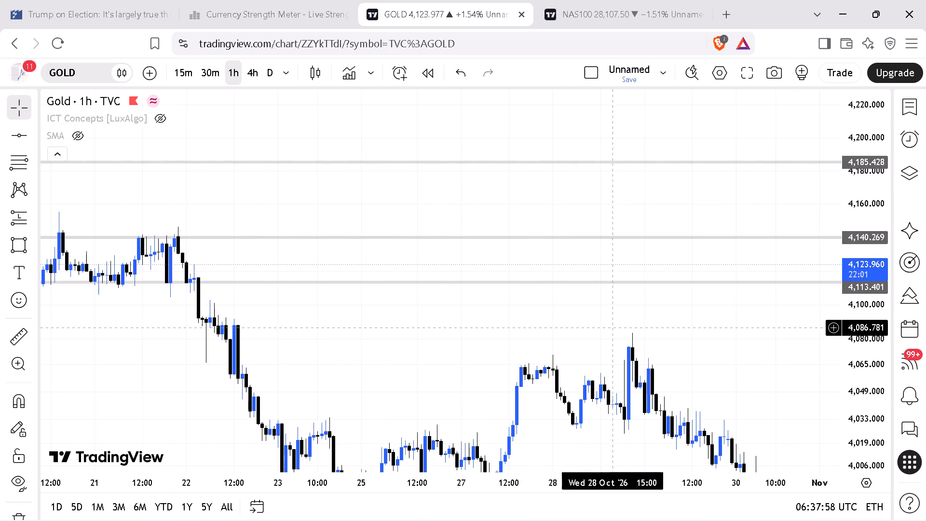
drag(780, 354, 276, 355)
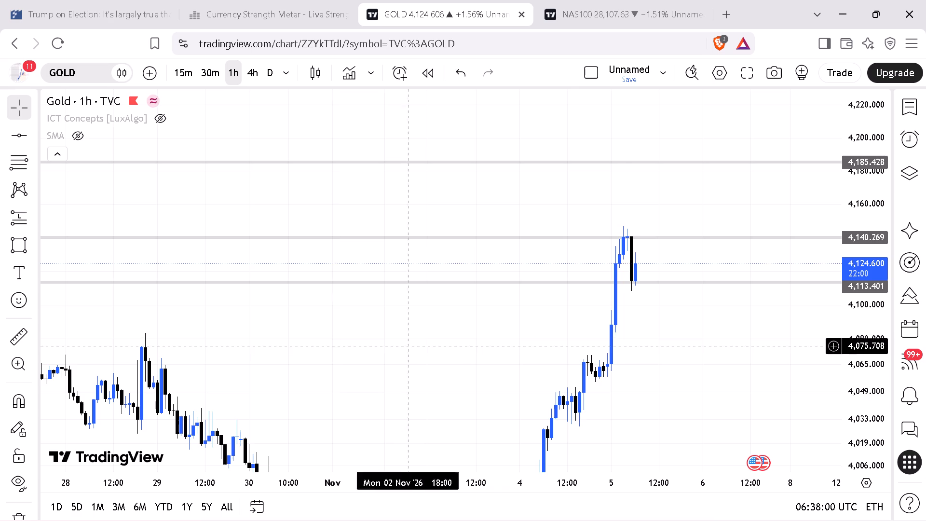
Add a text label reading "1H Bearish Tap Target" beneath the 4H label on the gold chart.
drag(852, 344, 856, 396)
drag(764, 368, 618, 408)
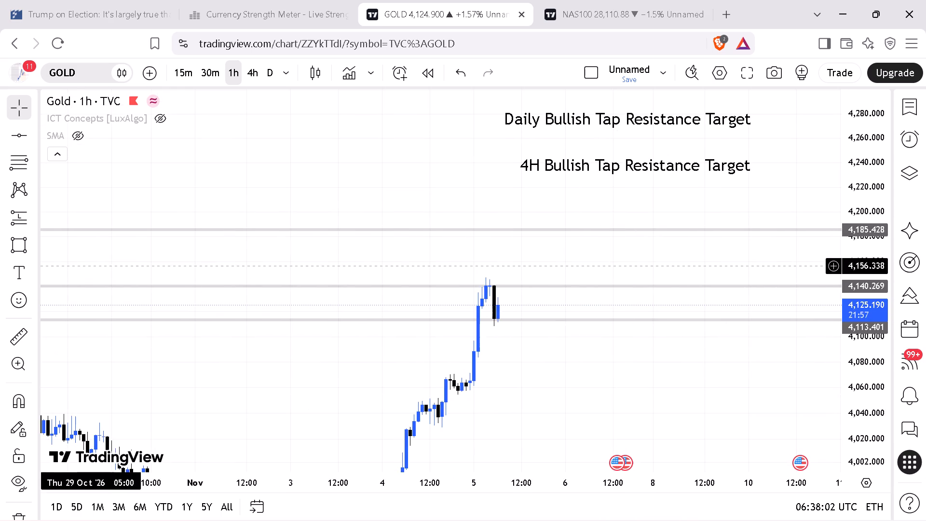
click(4, 266)
click(517, 189)
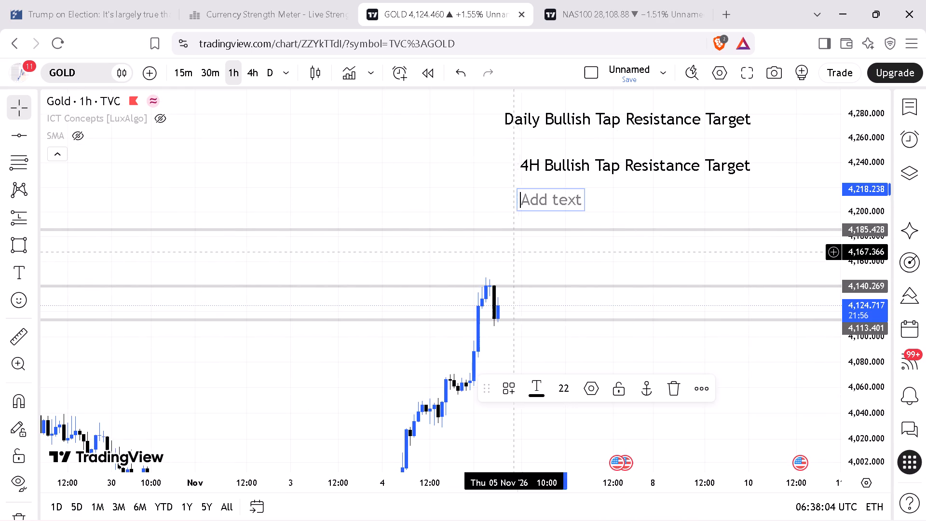
text(1h)
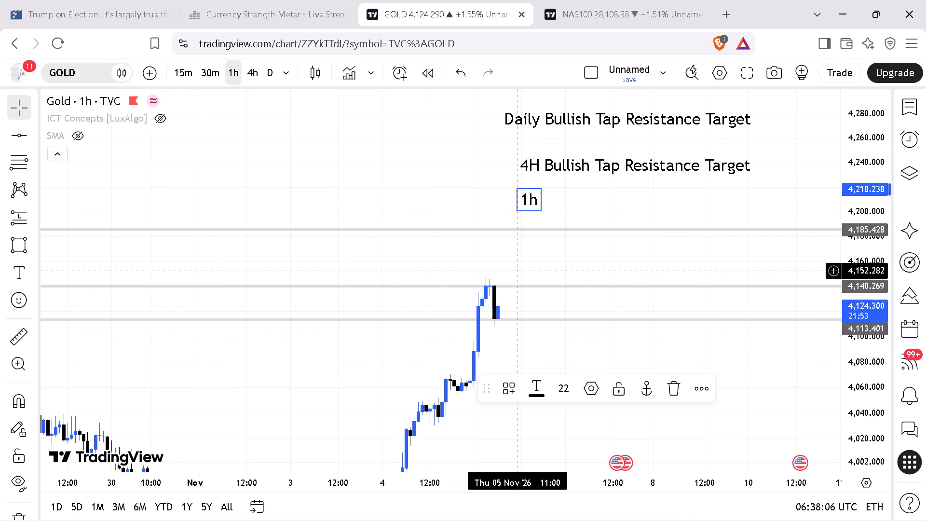
key(BackSpace)
key(h)
key(h)
key(space)
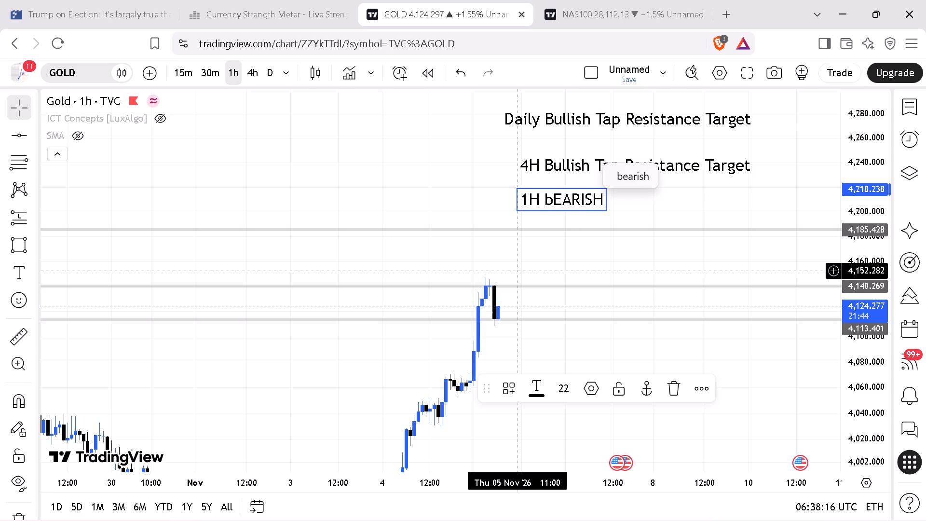
key(BackSpace)
key(BackSpace)
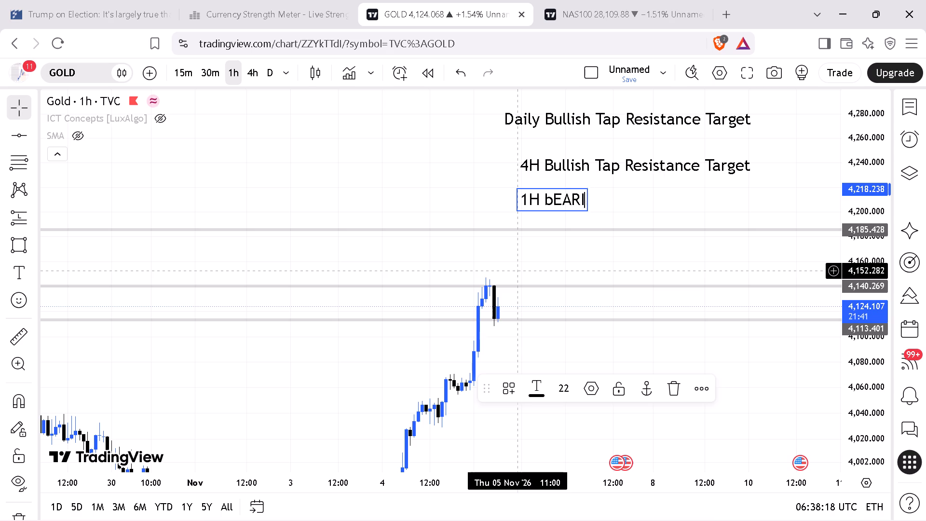
key(BackSpace)
key(BackSpace)
key(BackSpace)
key(BackSpace)
key(BackSpace)
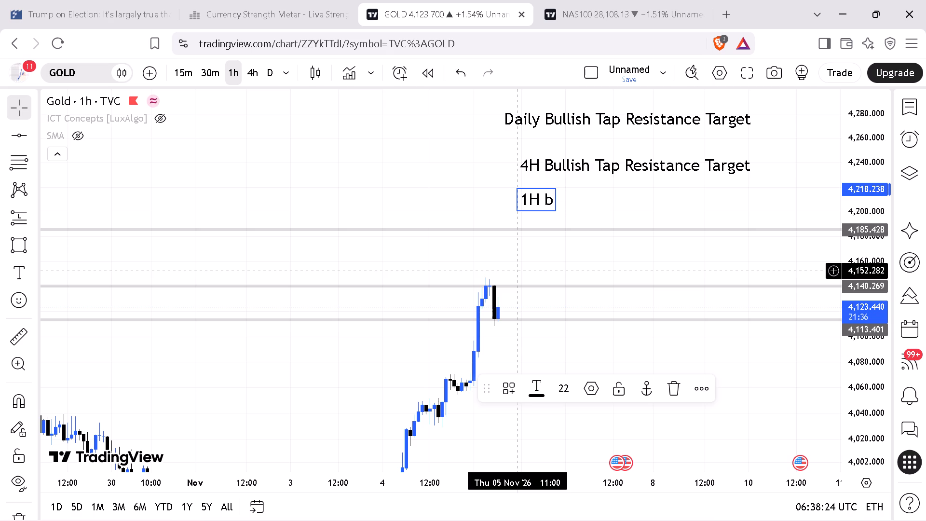
key(b)
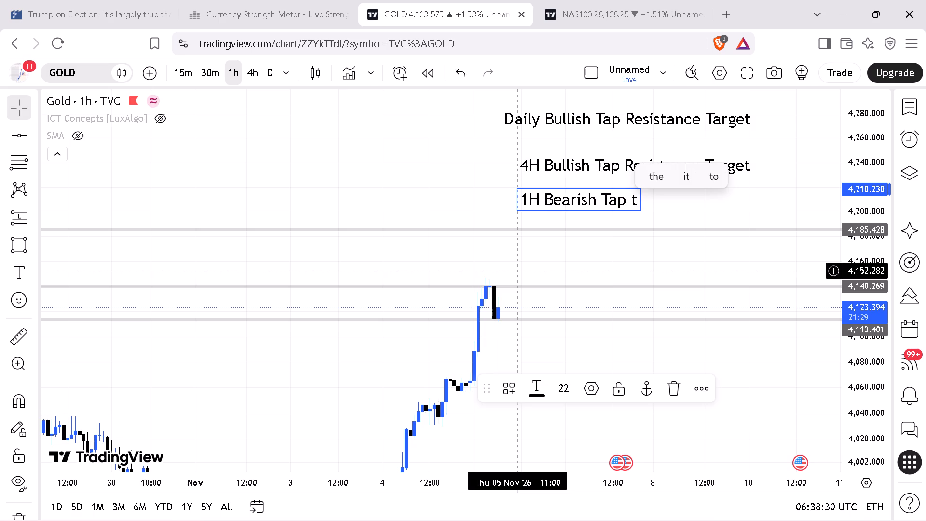
key(t)
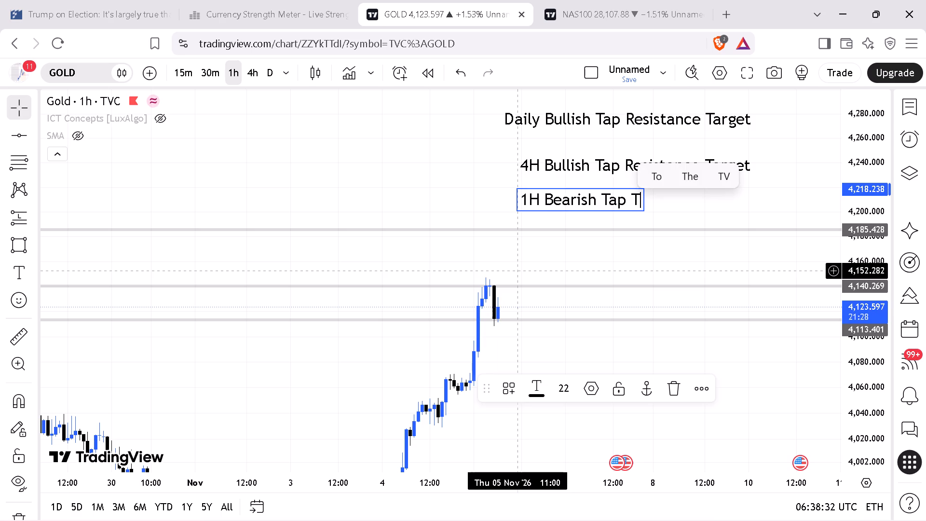
text(arget)
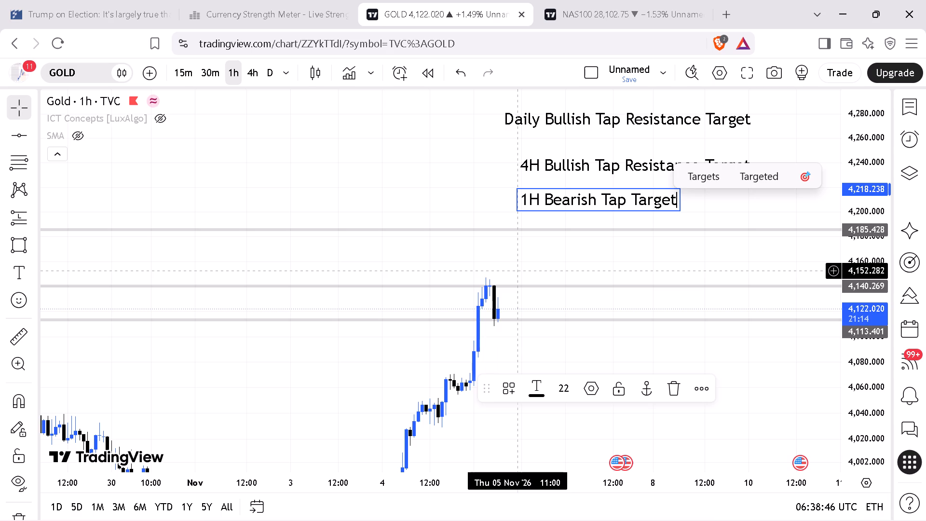
Insert "Support" before "Target" in the 1H label so that it reads "1H Bearish Tap Support Target".
key(Left)
key(Left)
key(Left)
key(Left)
key(Left)
key(Left)
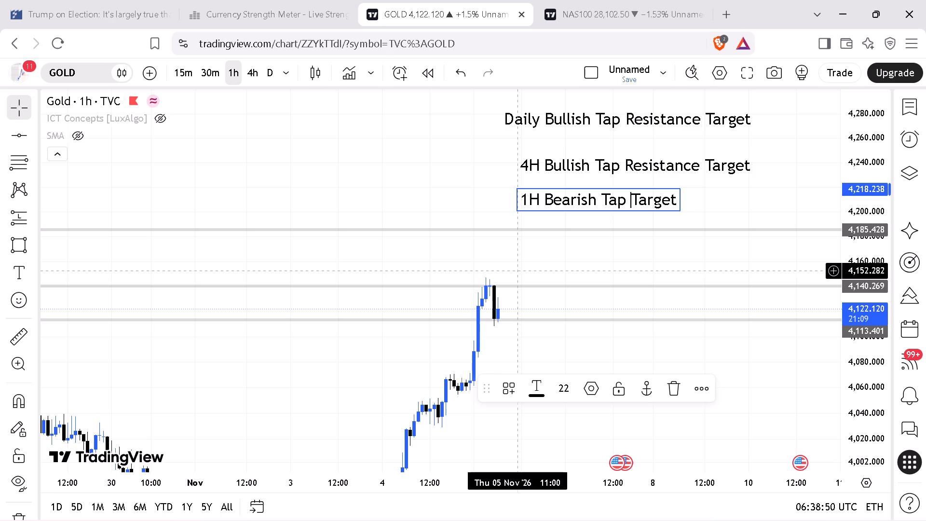
key(s)
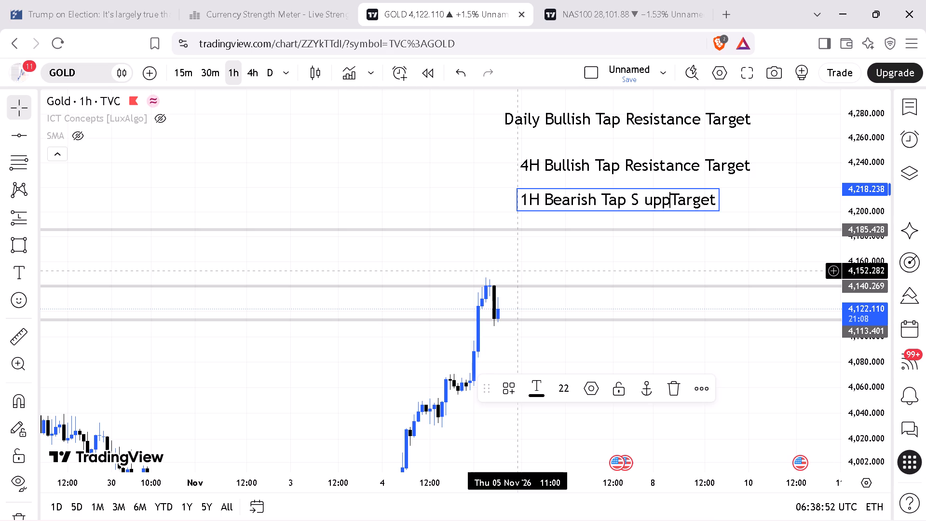
key(BackSpace)
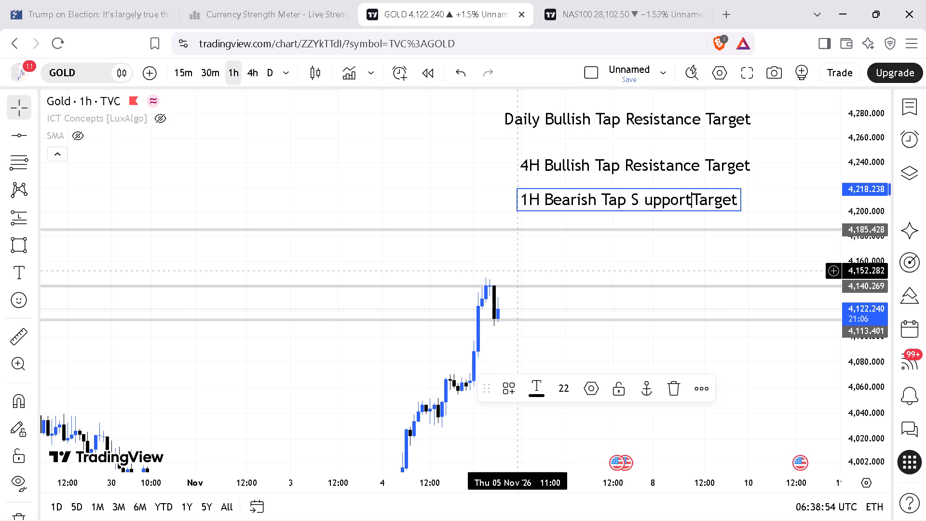
key(BackSpace)
key(BackSpace)
key(BackSpace)
key(BackSpace)
key(BackSpace)
key(BackSpace)
key(BackSpace)
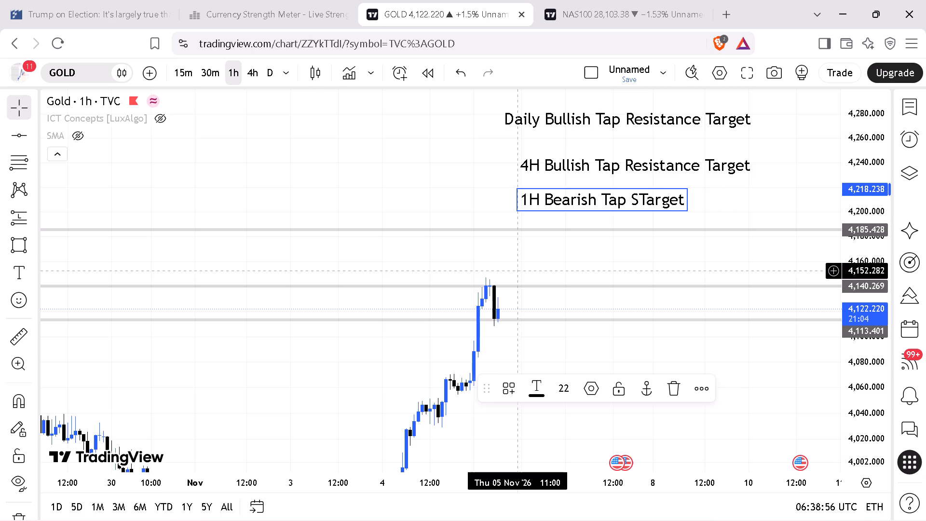
text(upport)
key(space)
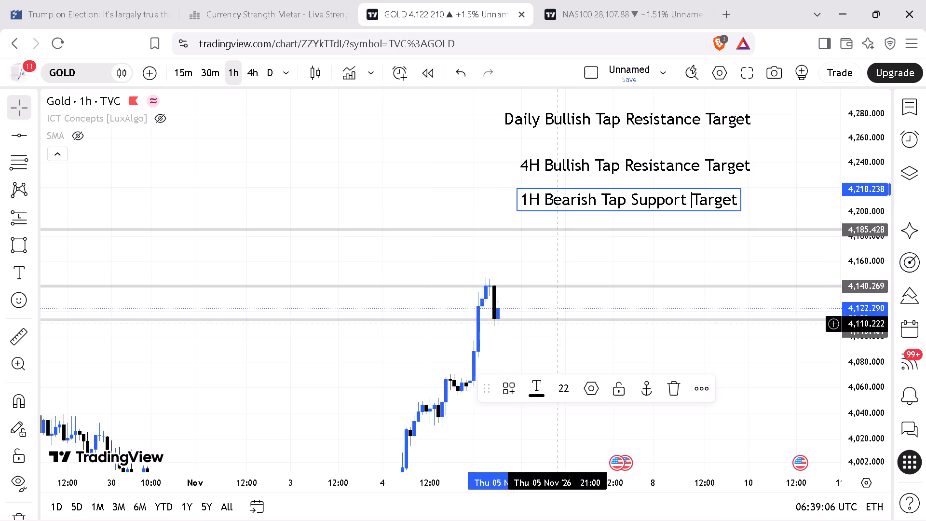
click(396, 164)
Add a horizontal line at about 4,067, at the tops of the 1-hour consolidation before the latest rally.
drag(537, 370, 527, 338)
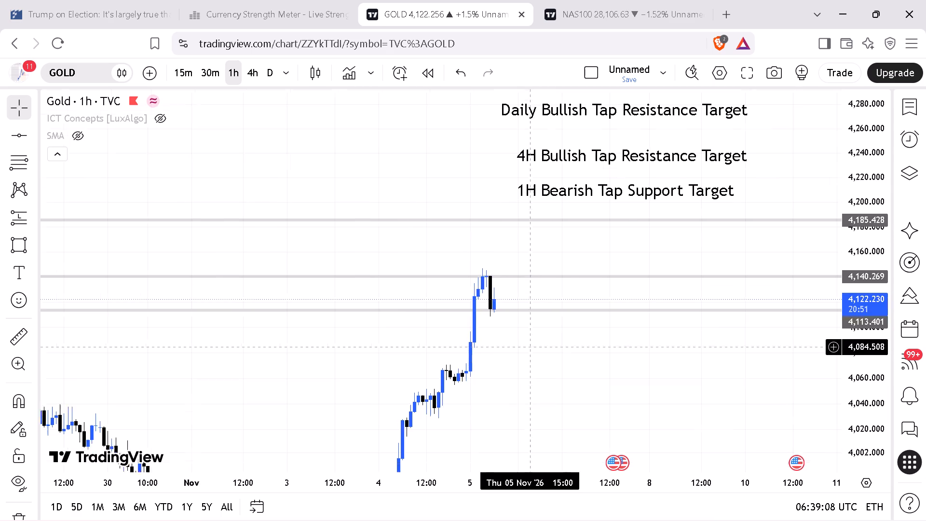
drag(527, 338, 516, 284)
click(21, 132)
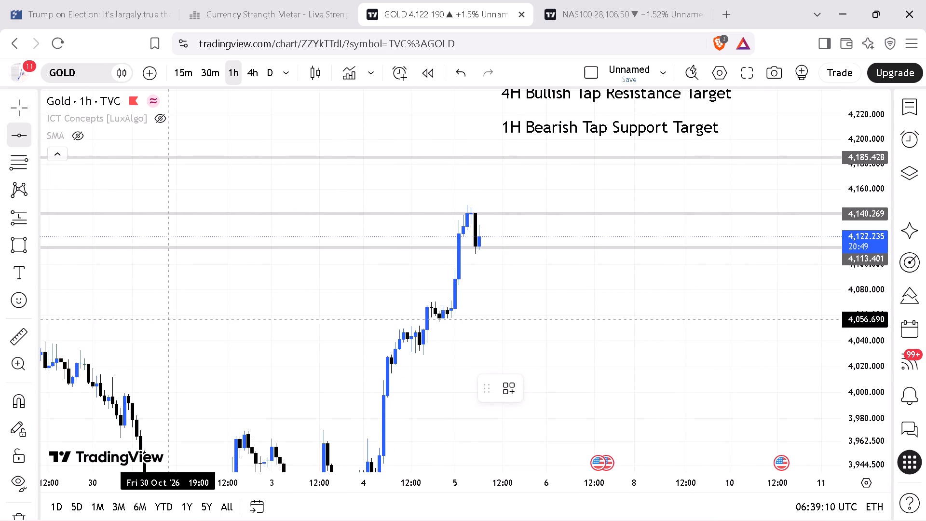
click(175, 306)
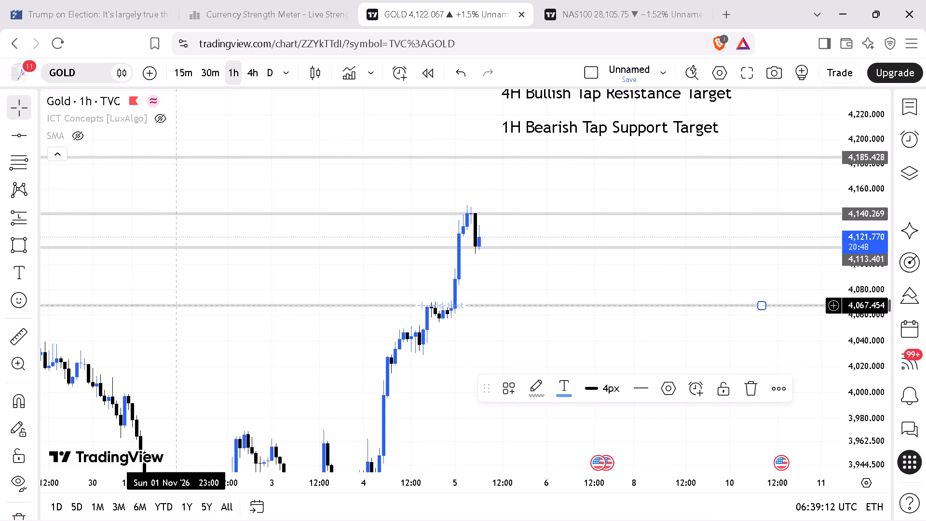
Examine how the 1-hour candles from about 20 October to 5 November react around the line near 4,067.
drag(314, 274, 568, 273)
drag(127, 366, 513, 343)
drag(209, 349, 557, 337)
drag(230, 344, 0, 350)
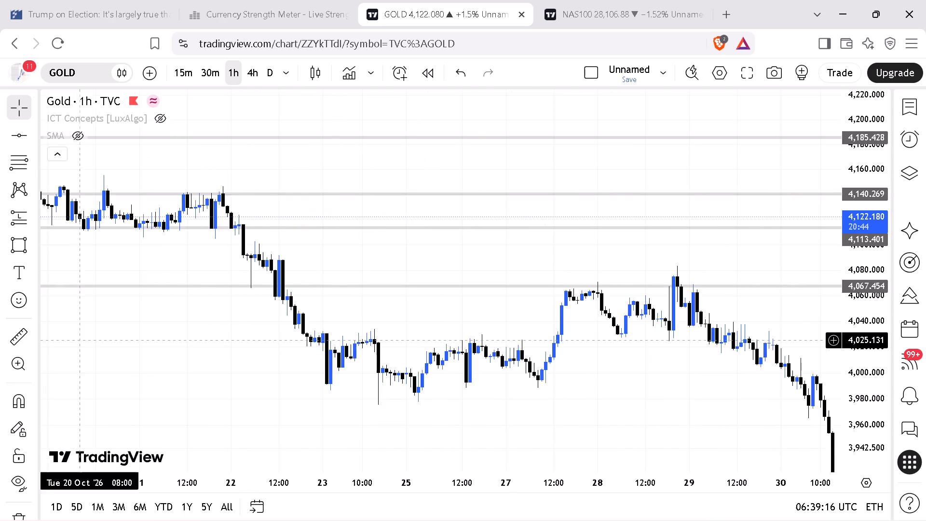
drag(572, 339, 180, 339)
drag(555, 351, 247, 341)
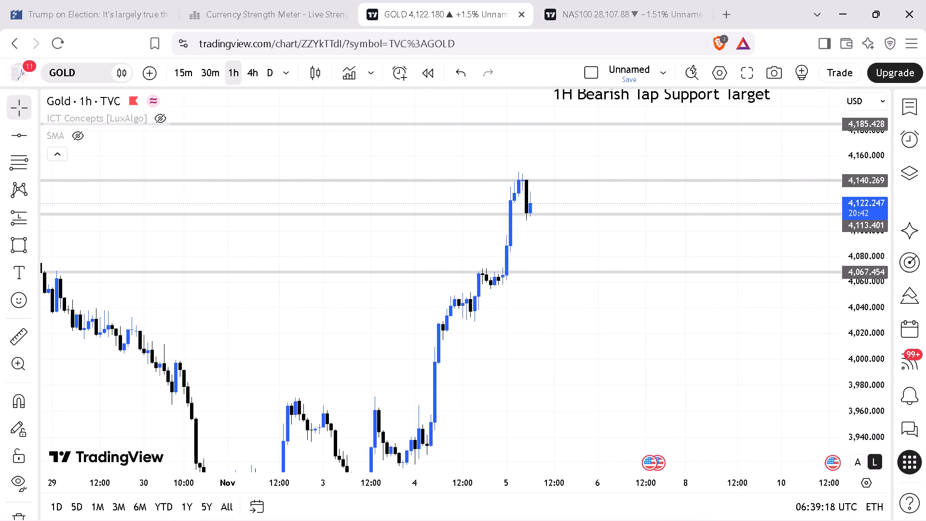
drag(858, 360, 867, 420)
drag(670, 377, 629, 388)
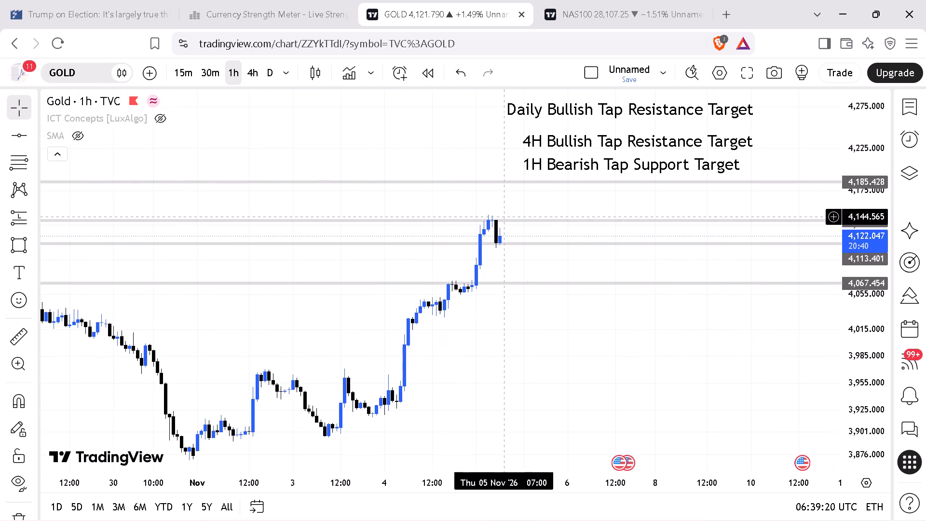
Switch the gold chart to the 30-minute timeframe.
click(206, 75)
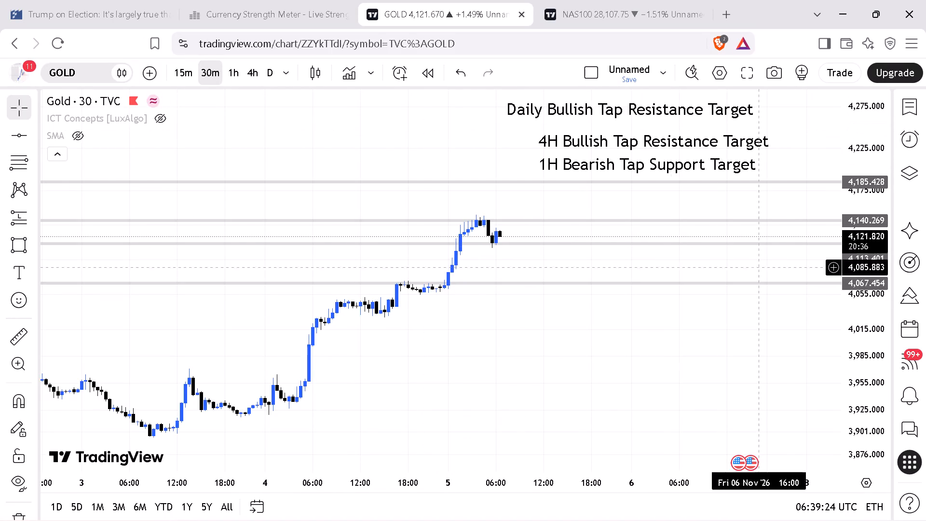
Move the horizontal line just below the current price to about 4,114, at the latest 30-minute candle body low.
drag(607, 483, 517, 483)
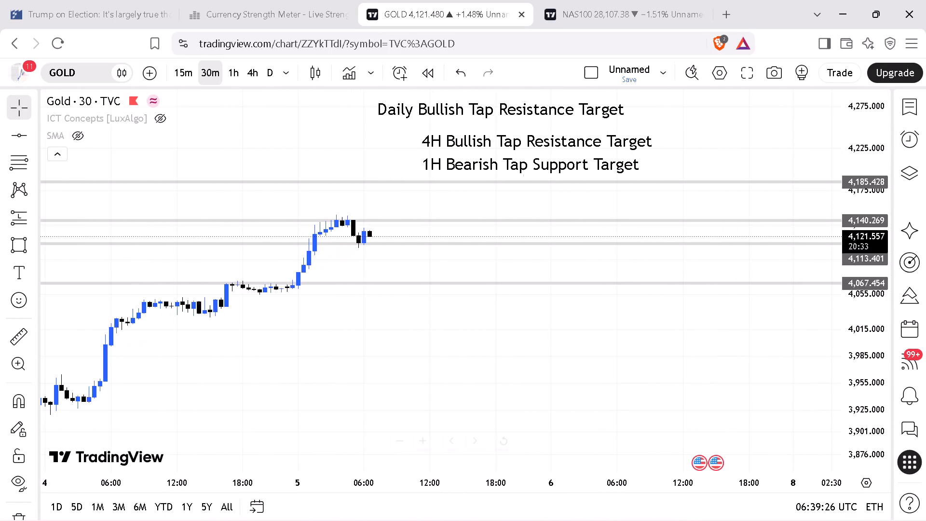
drag(545, 355, 625, 362)
drag(862, 410, 876, 353)
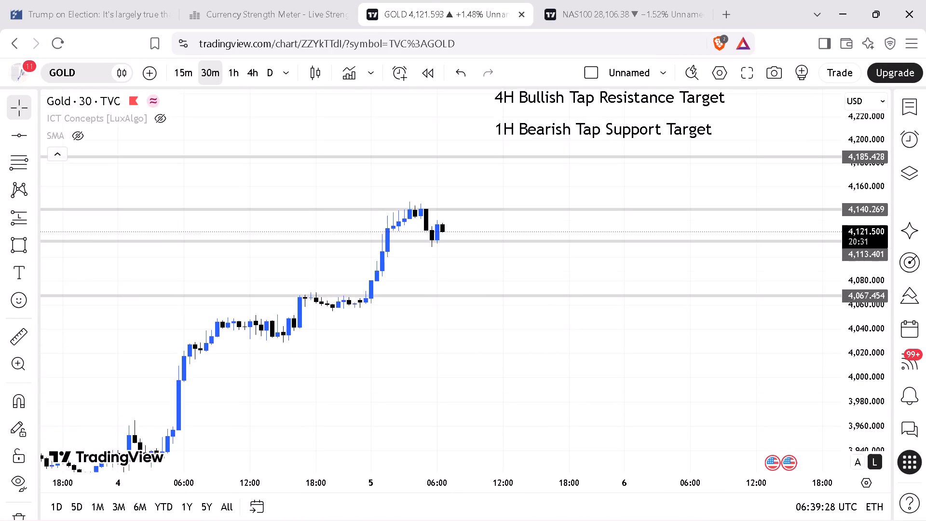
drag(876, 353, 898, 221)
drag(445, 209, 450, 209)
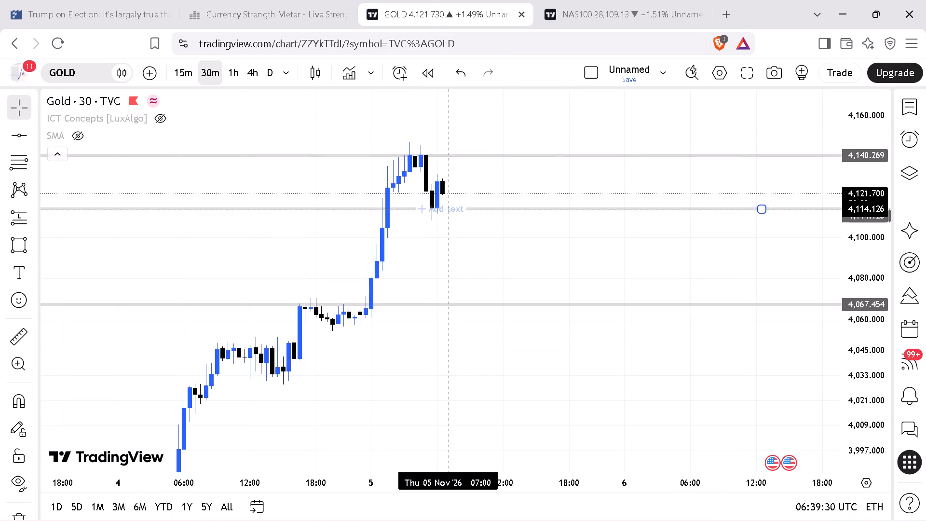
drag(450, 209, 465, 208)
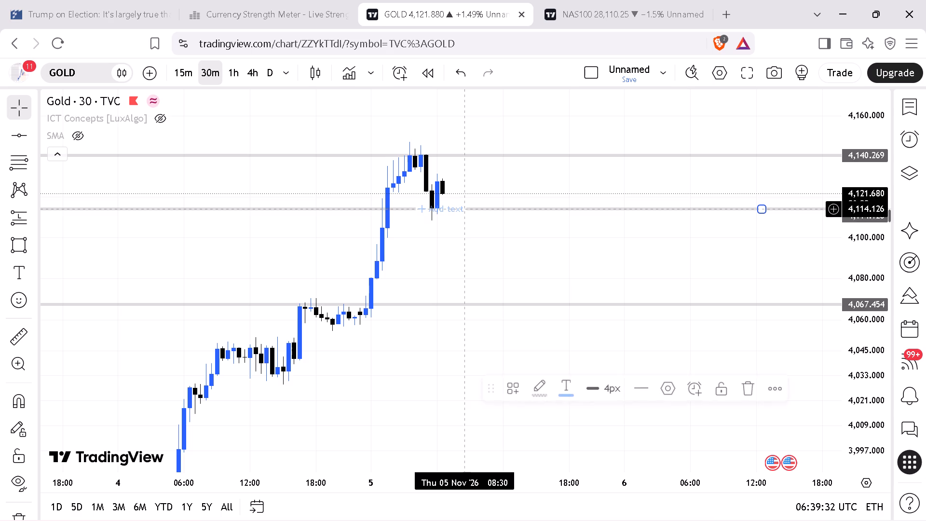
Move the lowest horizontal line to about 4,066.8, along the 30-minute consolidation before the rally.
drag(385, 307, 389, 304)
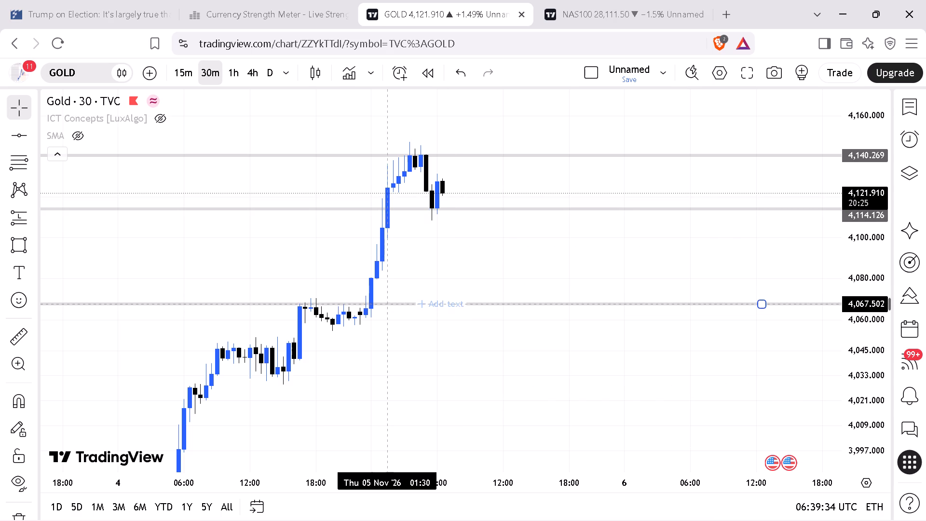
drag(389, 304, 390, 305)
Examine how the 30-minute candles from mid-October to 5 November react around the four horizontal lines.
drag(421, 250, 446, 250)
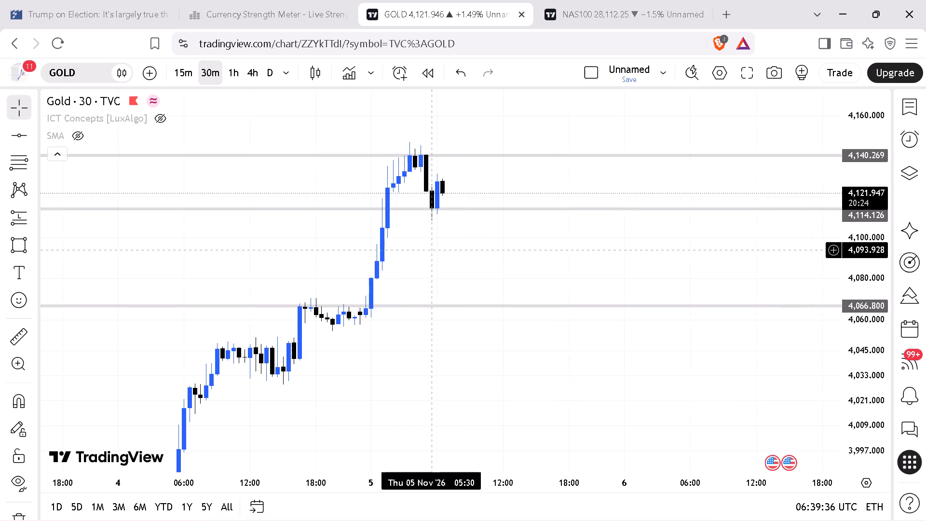
drag(446, 250, 391, 298)
drag(420, 149, 690, 178)
drag(563, 184, 433, 179)
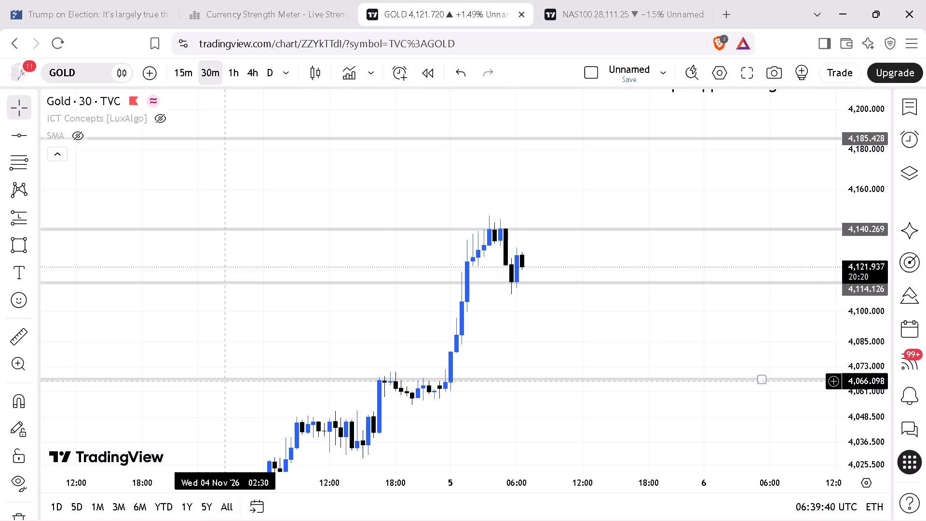
drag(191, 336, 572, 326)
drag(137, 178, 785, 169)
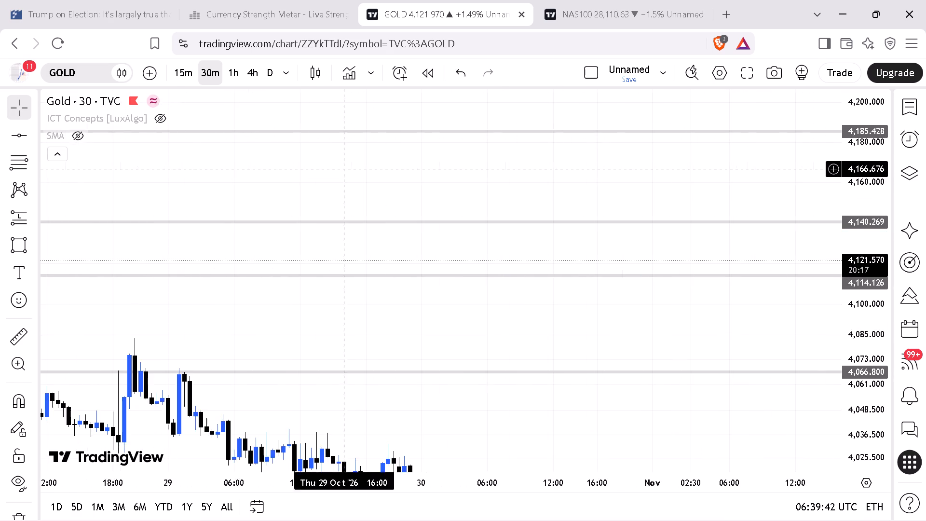
drag(134, 176, 729, 176)
drag(123, 172, 662, 167)
drag(108, 167, 658, 163)
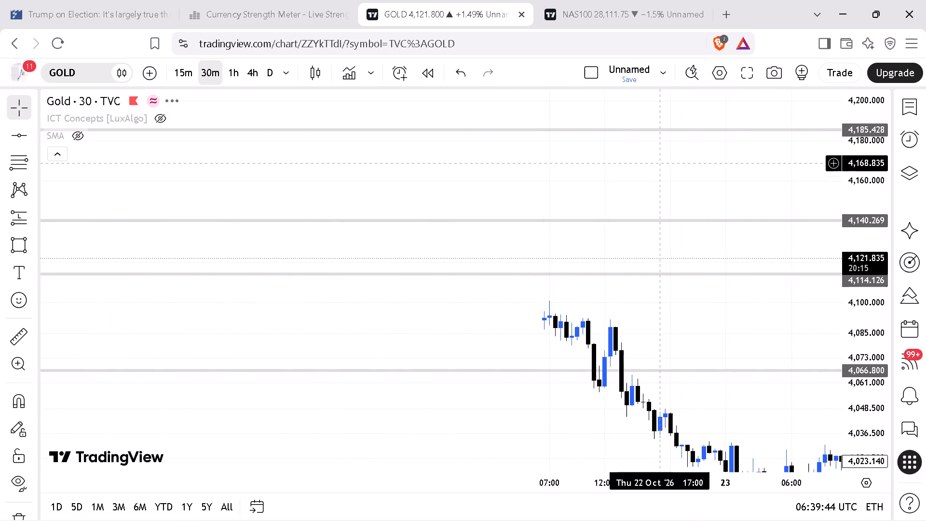
drag(658, 163, 657, 164)
drag(136, 176, 659, 174)
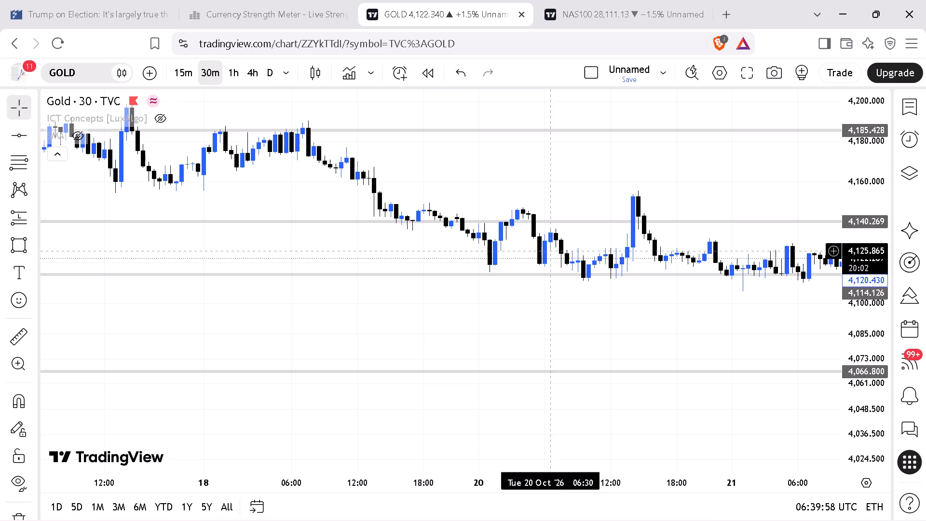
drag(704, 312, 312, 319)
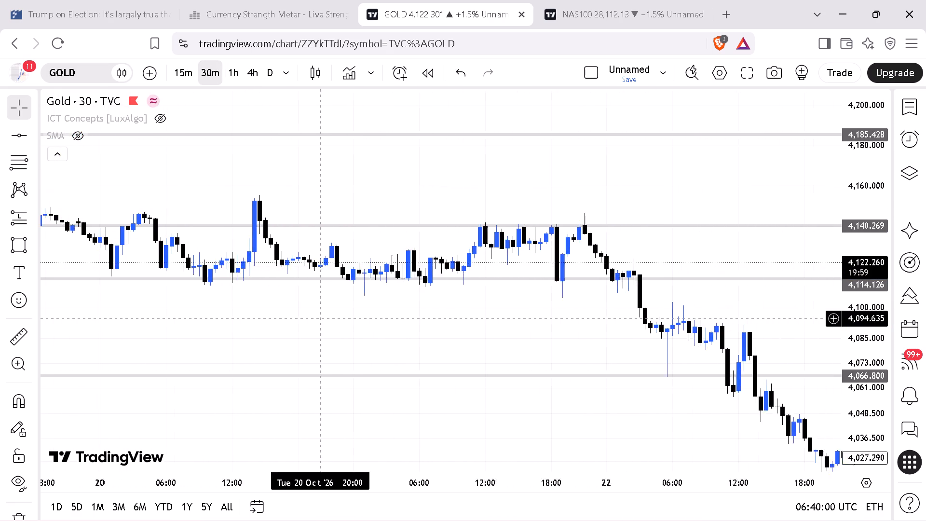
drag(312, 319, 86, 319)
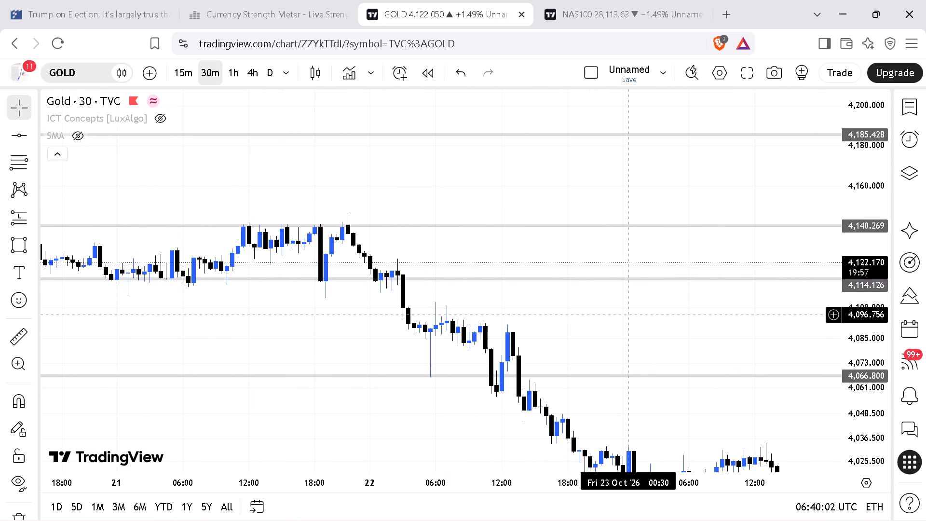
drag(654, 324, 865, 319)
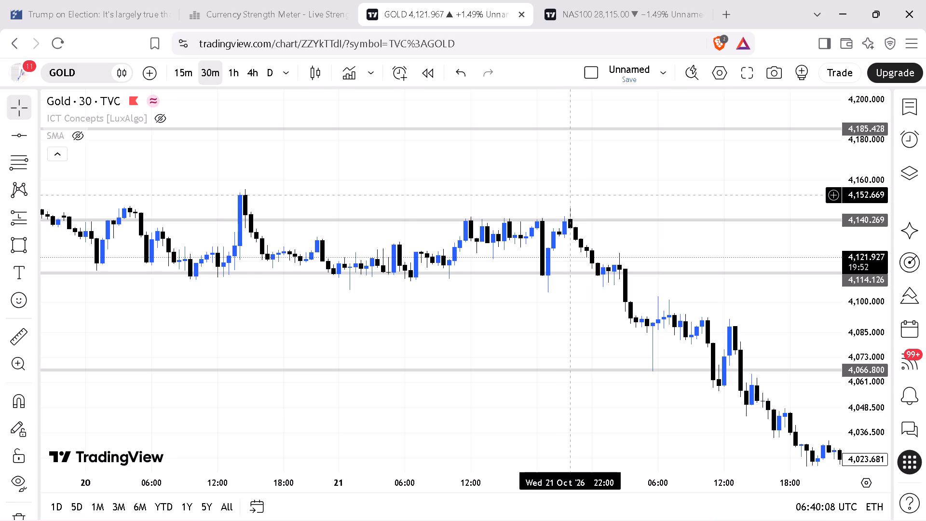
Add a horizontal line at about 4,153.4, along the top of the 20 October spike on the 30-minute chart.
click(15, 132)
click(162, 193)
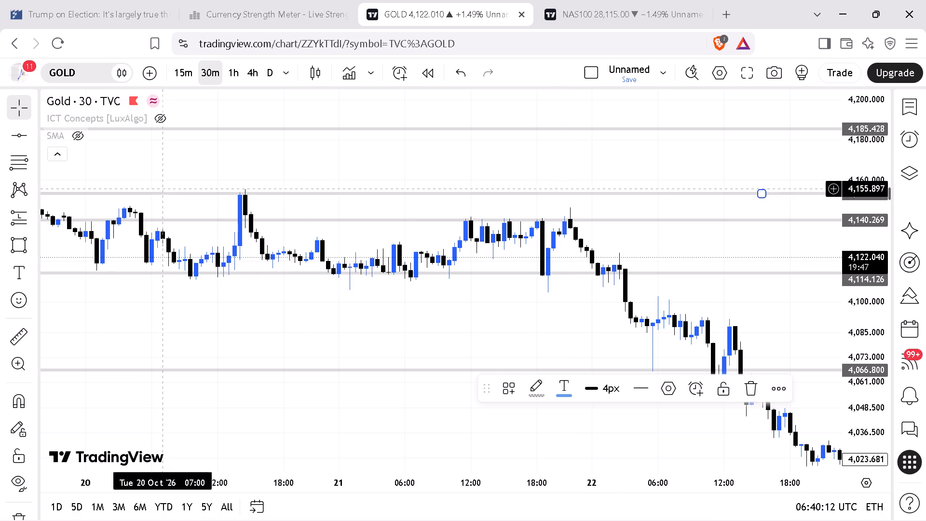
Move the nearest horizontal line above the current price to about 4,140.8, at the body tops of the 5 November swing high.
drag(154, 164, 0, 165)
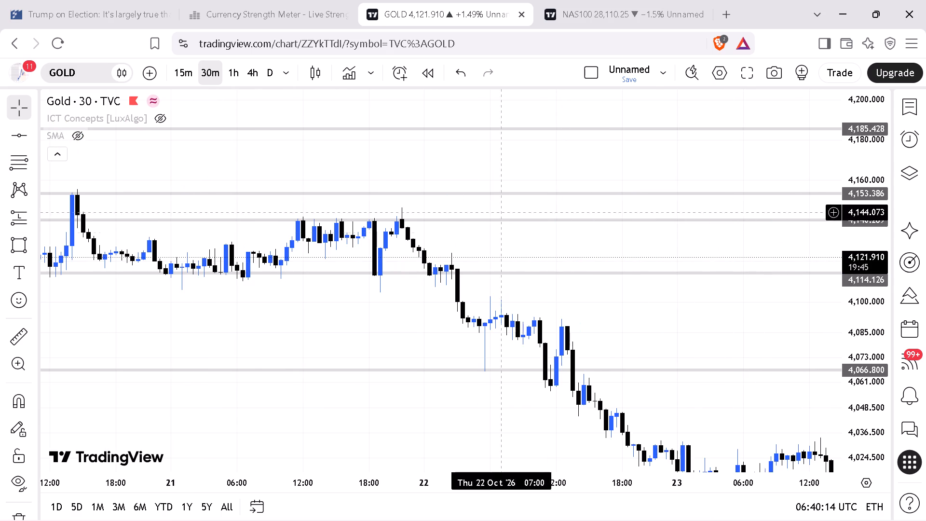
drag(737, 330, 232, 329)
drag(532, 318, 0, 318)
drag(623, 312, 111, 320)
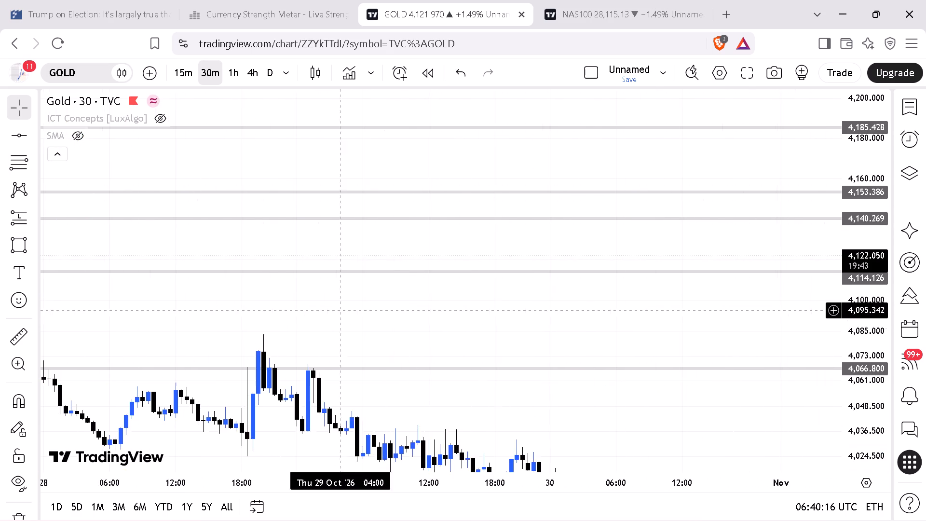
drag(563, 329, 84, 329)
drag(522, 317, 98, 324)
drag(492, 315, 249, 315)
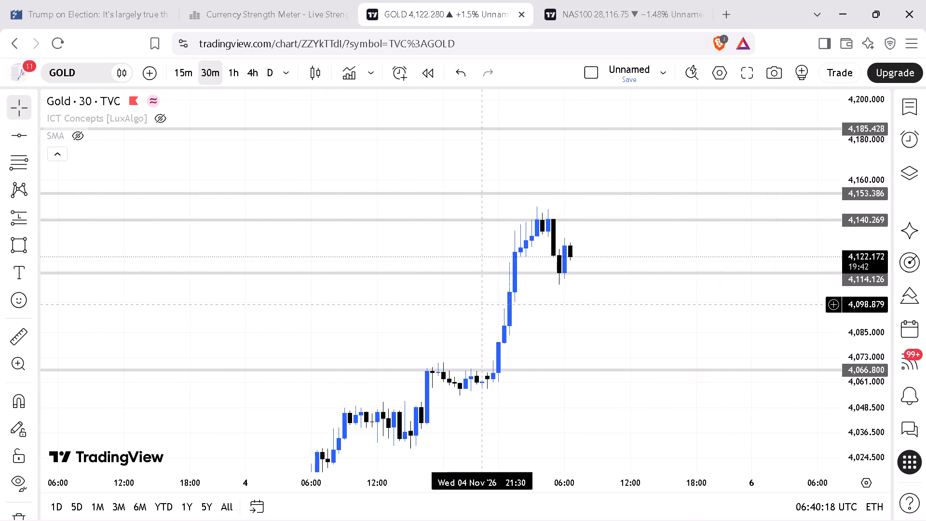
drag(871, 348, 873, 336)
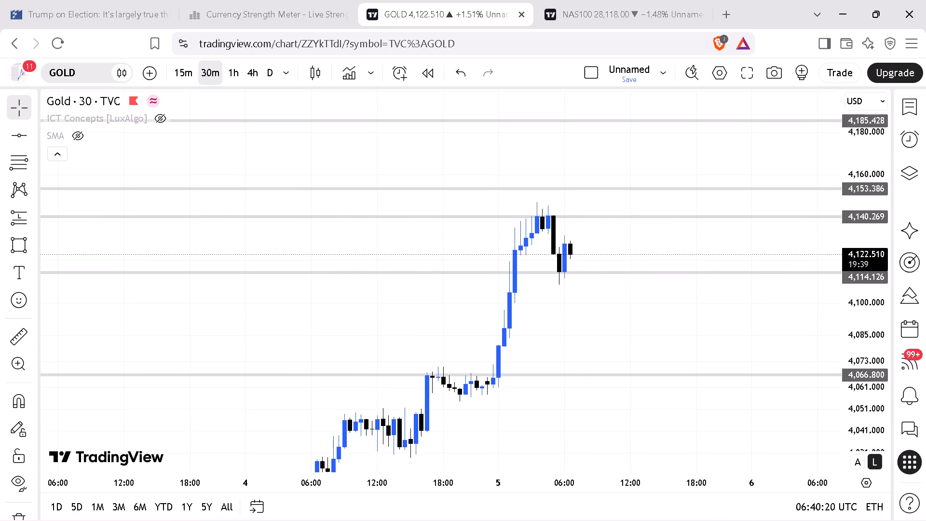
drag(873, 336, 874, 330)
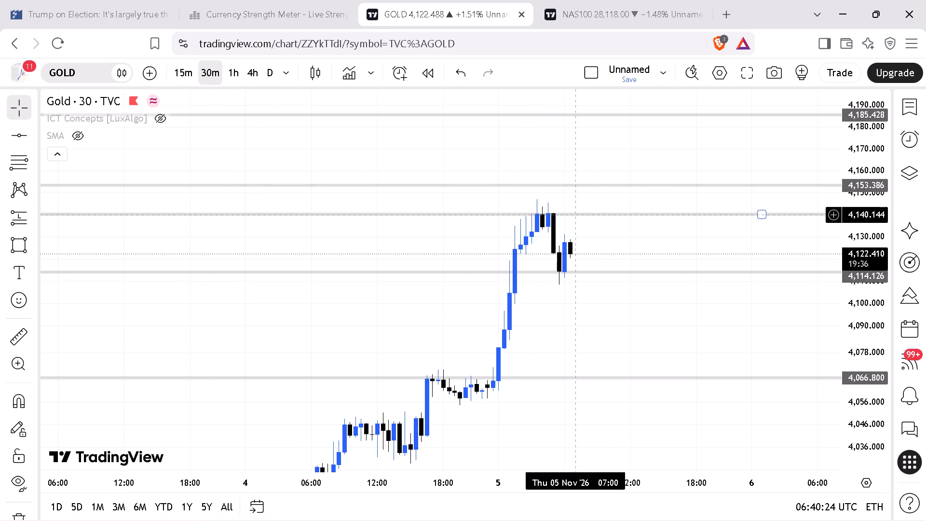
drag(570, 215, 590, 213)
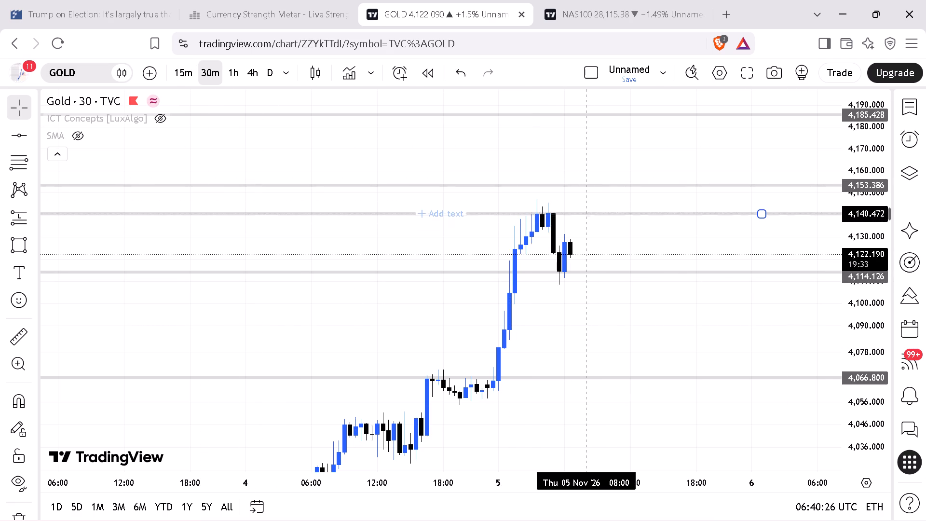
drag(590, 213, 596, 213)
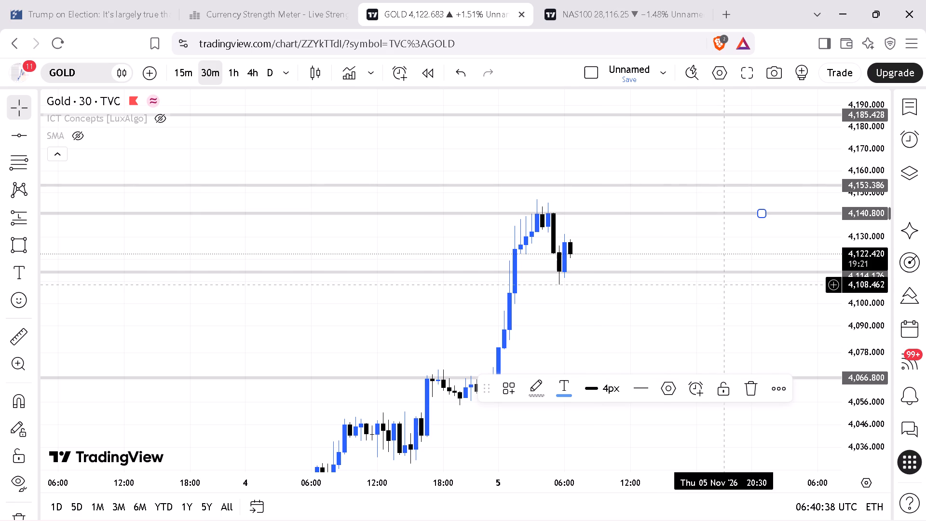
click(628, 306)
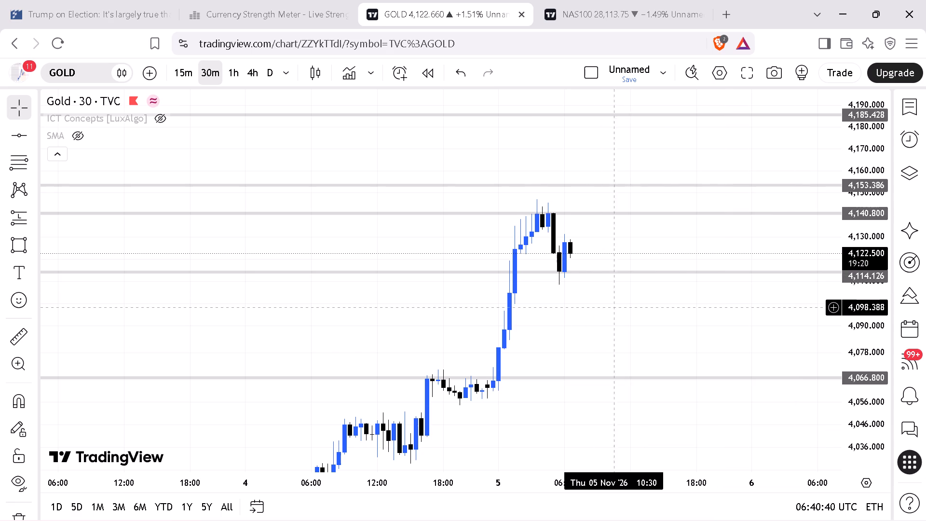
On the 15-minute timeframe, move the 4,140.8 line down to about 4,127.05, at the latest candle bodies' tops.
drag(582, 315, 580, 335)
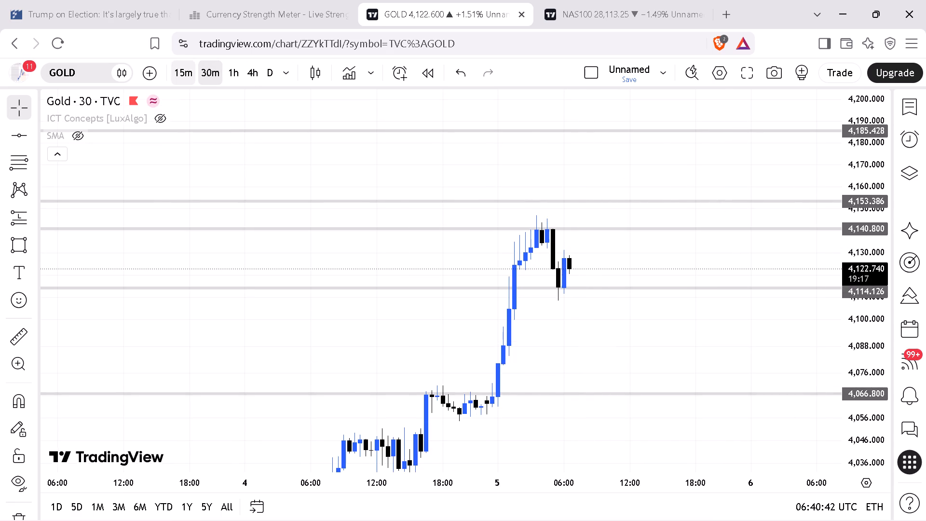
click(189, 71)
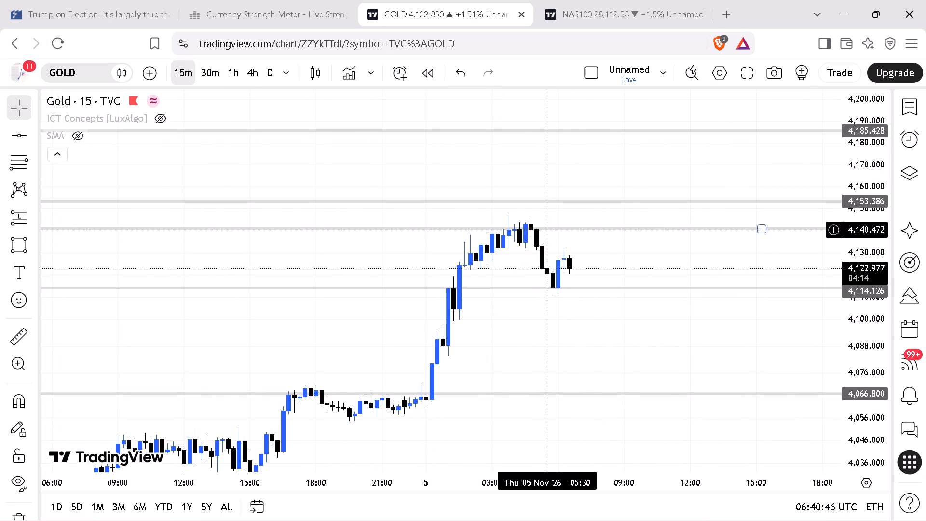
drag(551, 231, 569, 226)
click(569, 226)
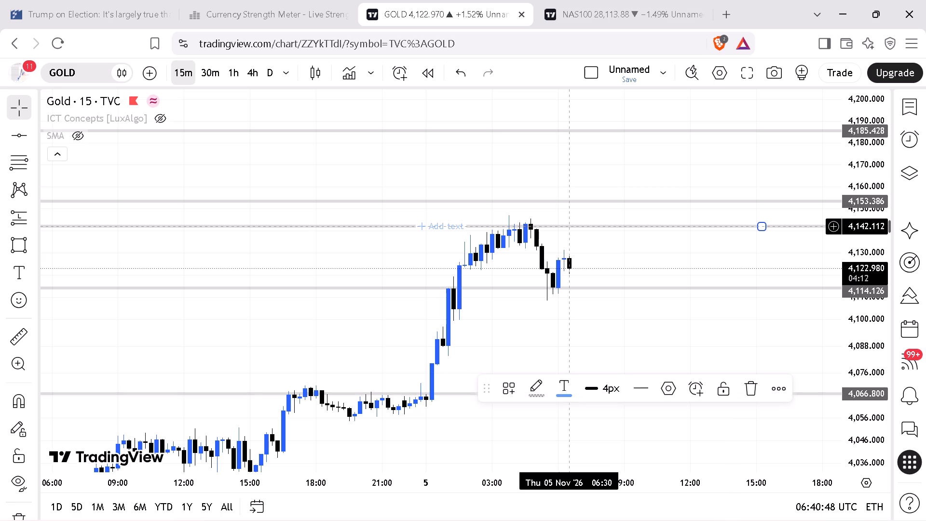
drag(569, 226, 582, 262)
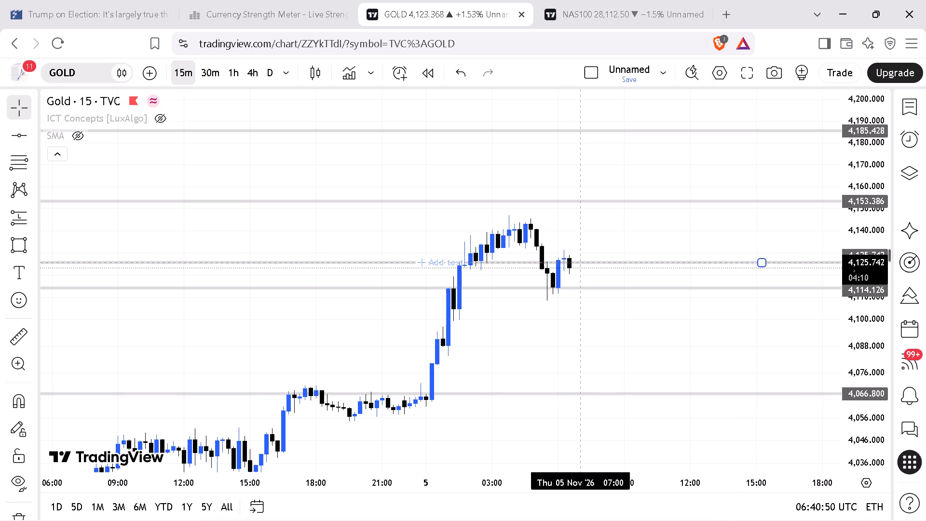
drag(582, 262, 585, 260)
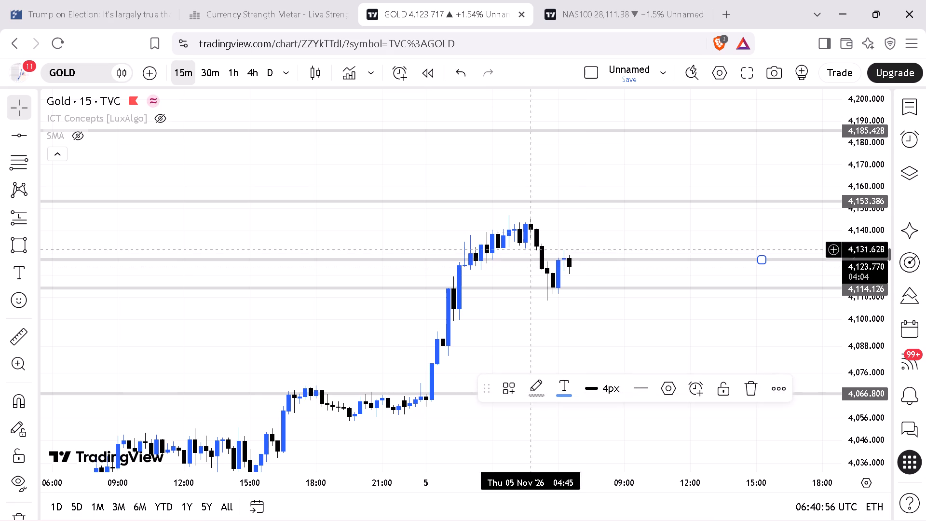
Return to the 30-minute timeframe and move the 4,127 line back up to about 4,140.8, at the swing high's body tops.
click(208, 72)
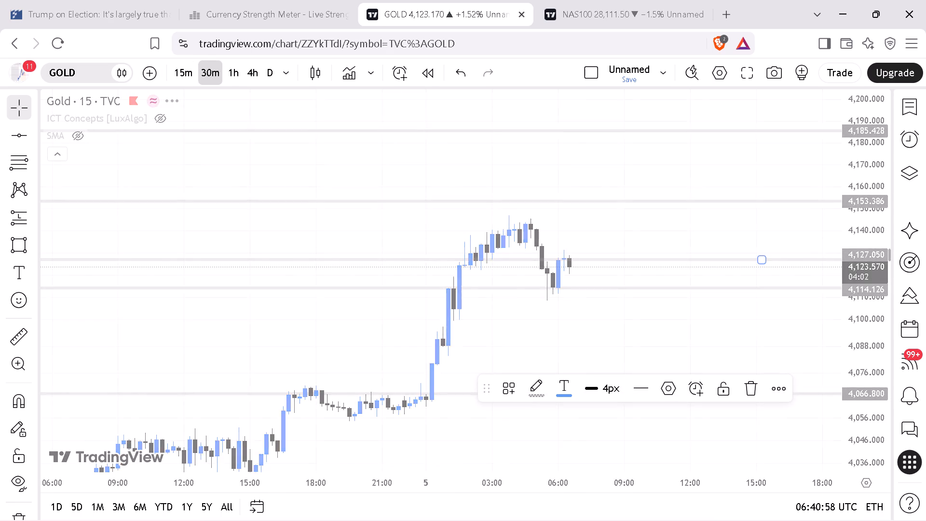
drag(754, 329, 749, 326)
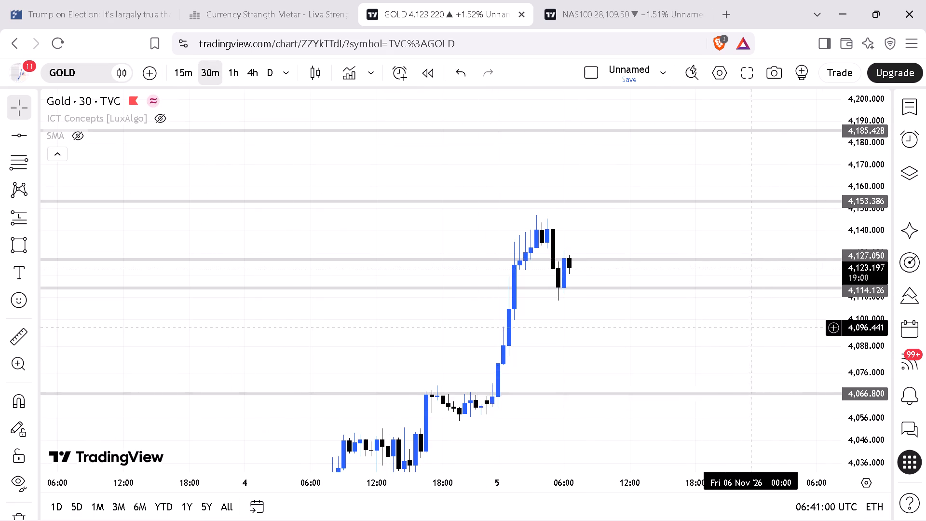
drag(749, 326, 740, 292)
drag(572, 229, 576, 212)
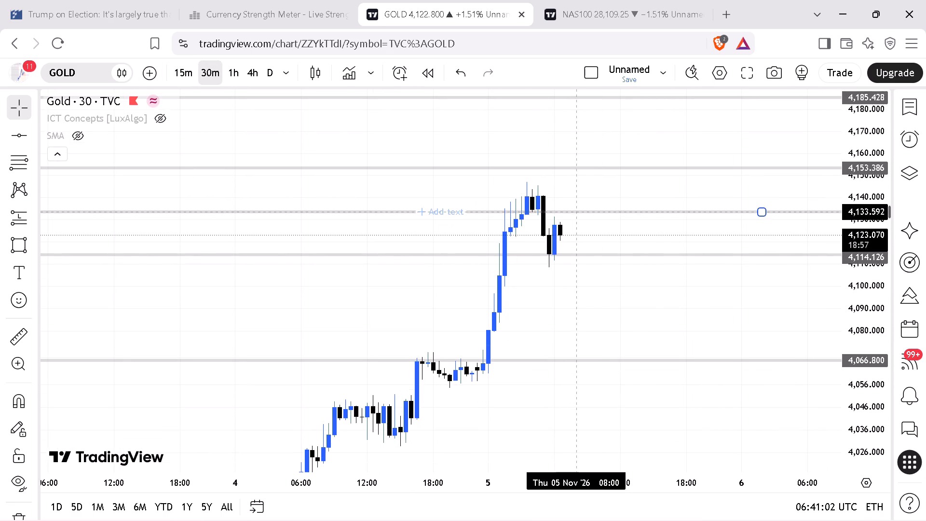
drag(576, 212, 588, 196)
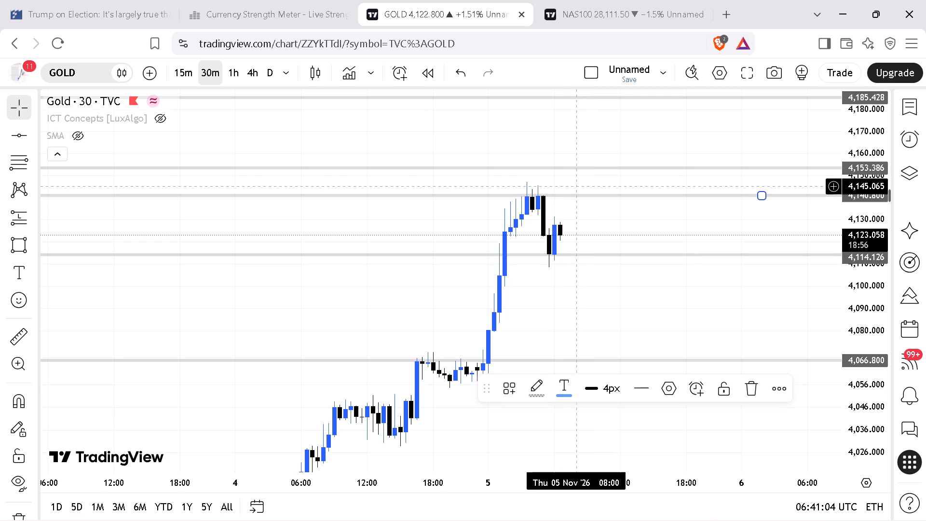
Check the latest swing against the horizontal lines on the 15-minute chart and return to the 30-minute timeframe.
drag(859, 307, 862, 370)
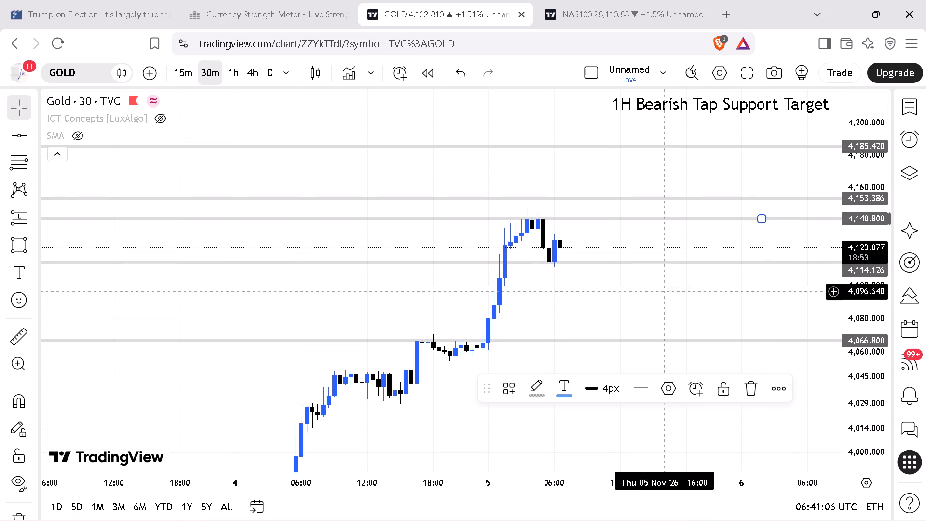
click(185, 70)
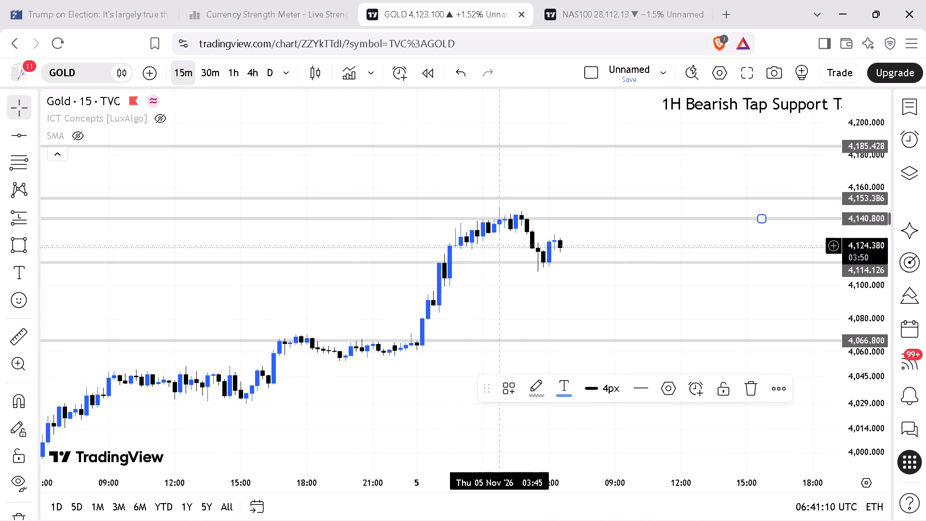
click(201, 72)
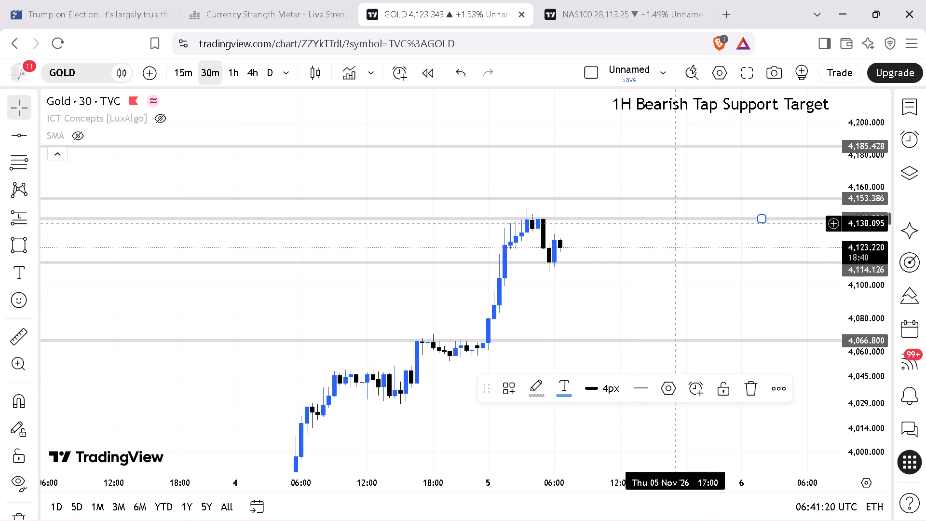
drag(869, 295, 869, 301)
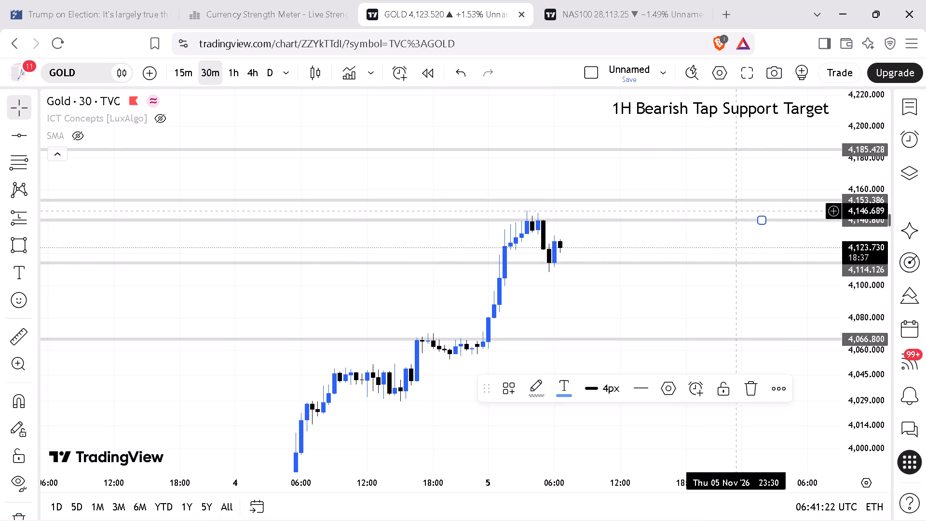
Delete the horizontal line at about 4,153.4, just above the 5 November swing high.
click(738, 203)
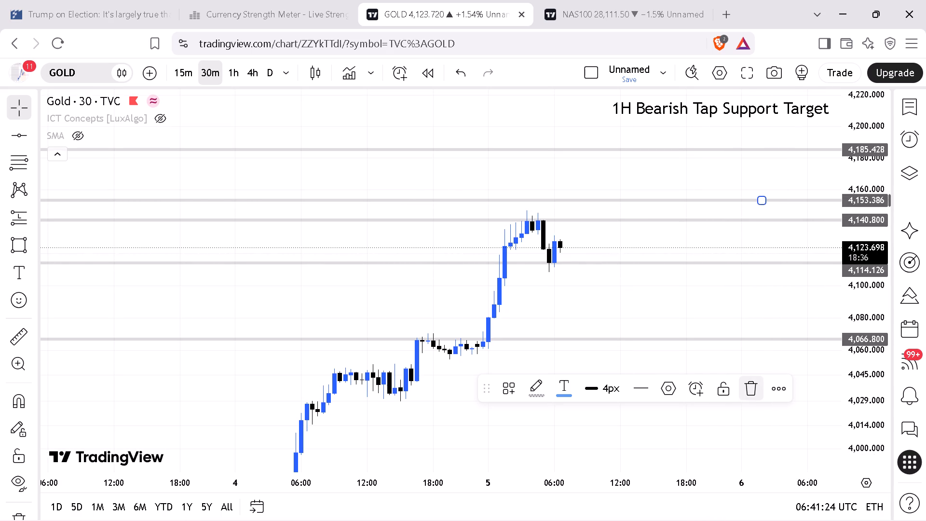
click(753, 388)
Draw a rectangle over the latest range from about 4,115.5 to 4,140.8, spanning 5 November 00:30 to 14:30.
drag(624, 292, 546, 300)
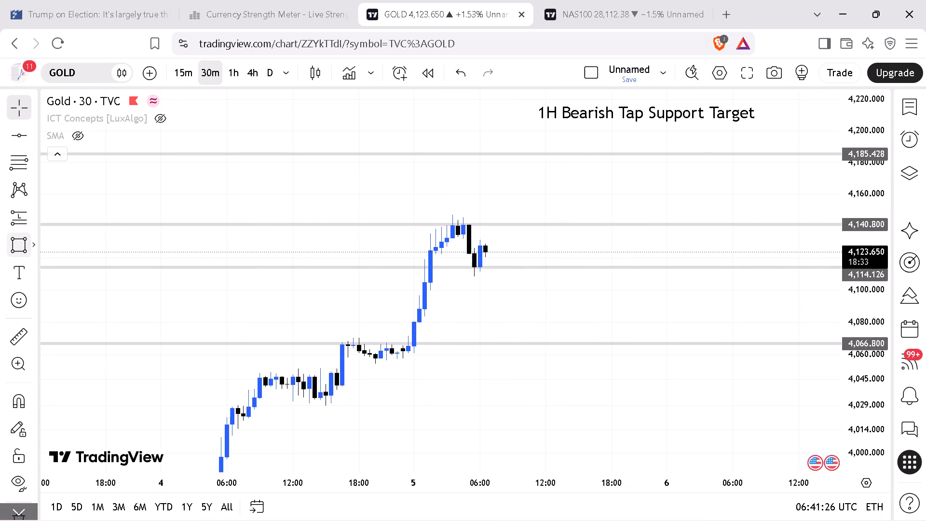
drag(9, 250, 18, 245)
drag(420, 265, 432, 254)
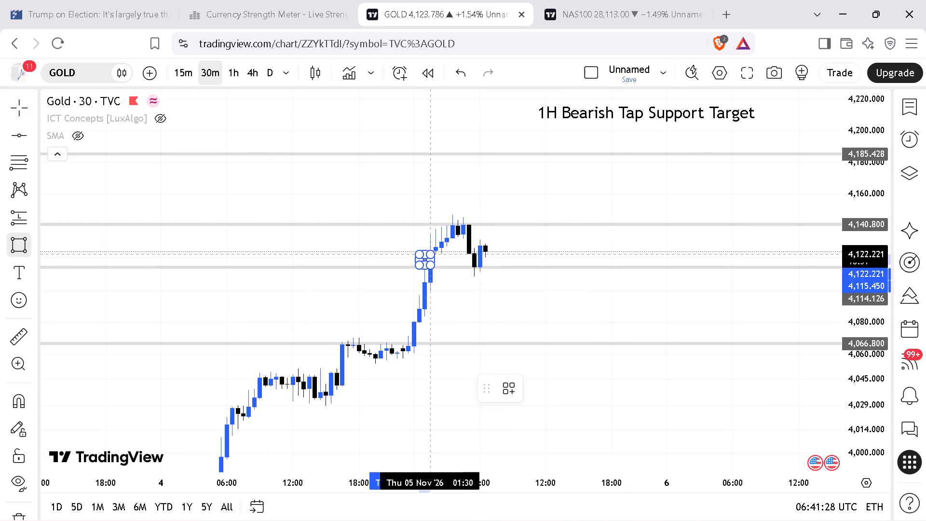
drag(432, 254, 541, 253)
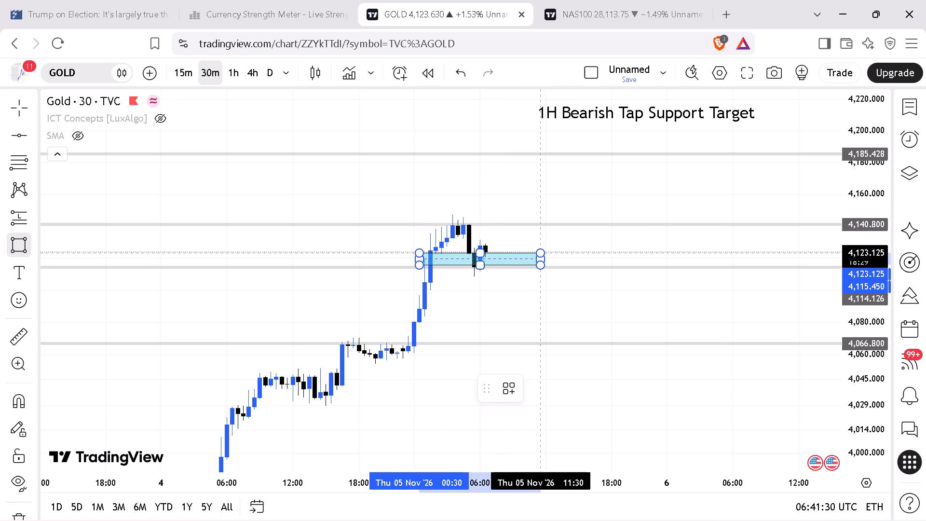
drag(541, 253, 586, 227)
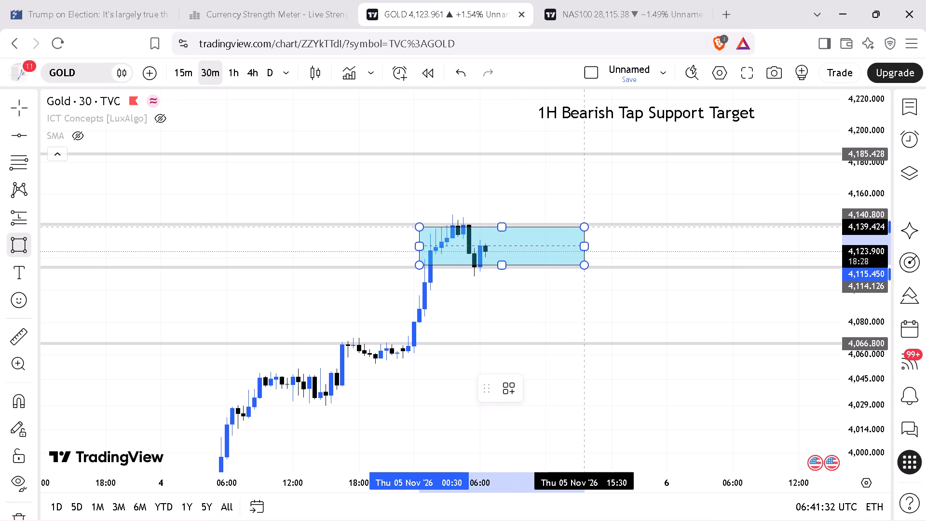
drag(586, 227, 572, 225)
click(572, 225)
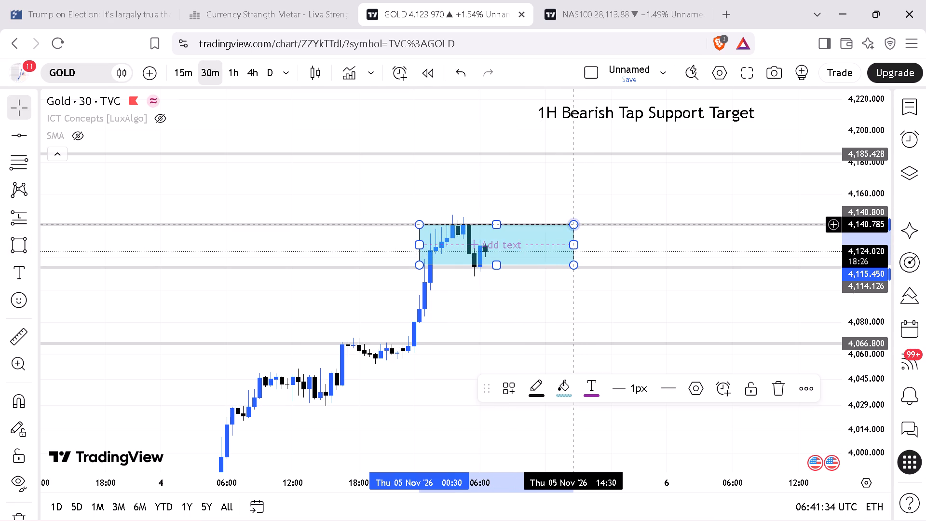
click(484, 303)
Show the hidden ICT Concepts [LuxAlgo] indicator on the 30-minute gold chart.
drag(457, 298, 422, 346)
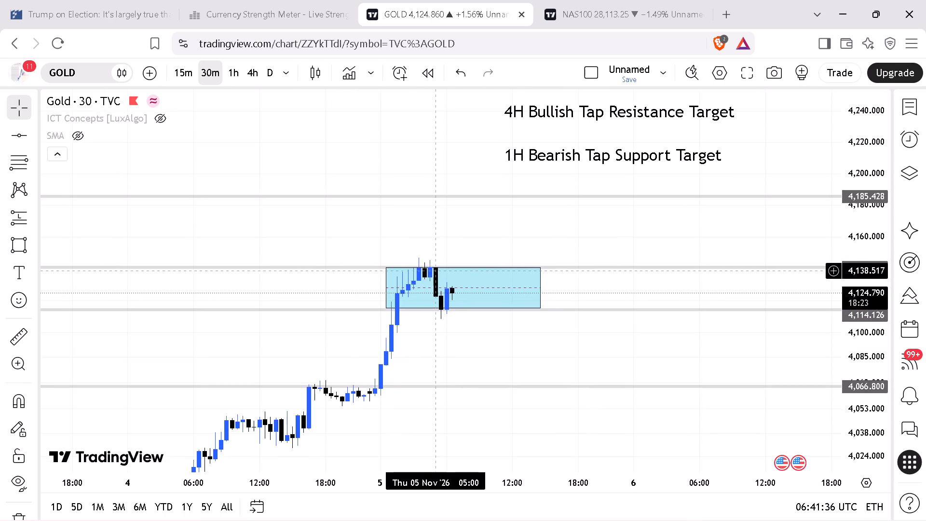
drag(485, 237, 364, 228)
drag(499, 213, 507, 264)
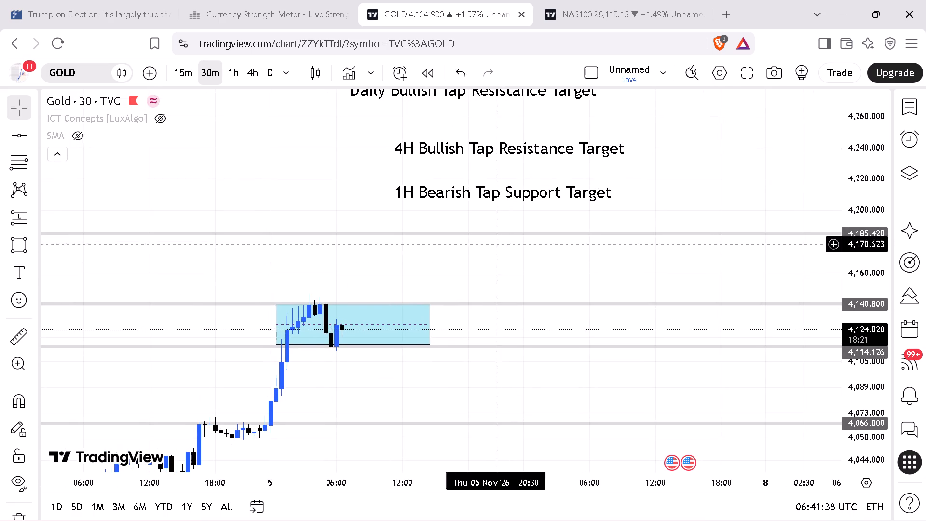
drag(315, 153, 355, 213)
drag(436, 148, 488, 163)
click(159, 120)
Add the text label "PRE LONDON" at about 4,261, beside the Daily and 4H bias labels above the latest candles.
drag(345, 203, 385, 179)
click(19, 272)
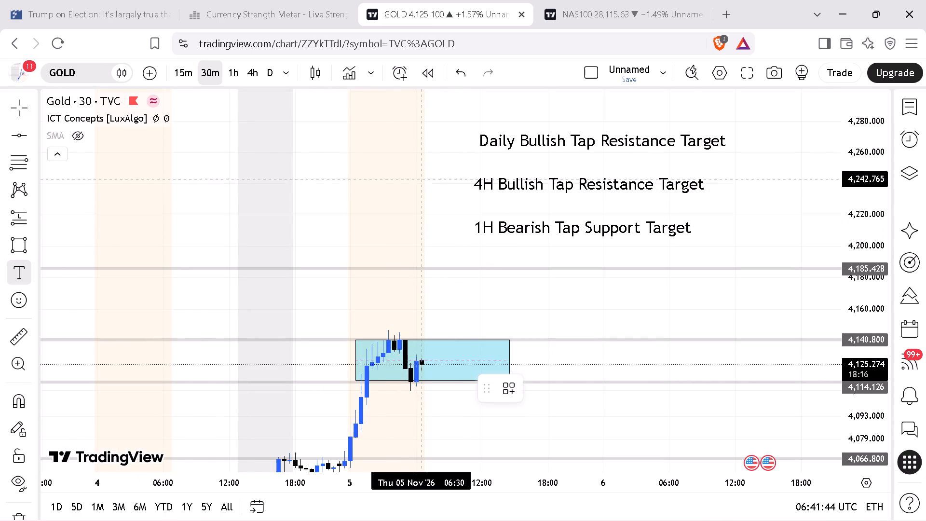
click(416, 151)
text(pre)
key(BackSpace)
key(BackSpace)
key(BackSpace)
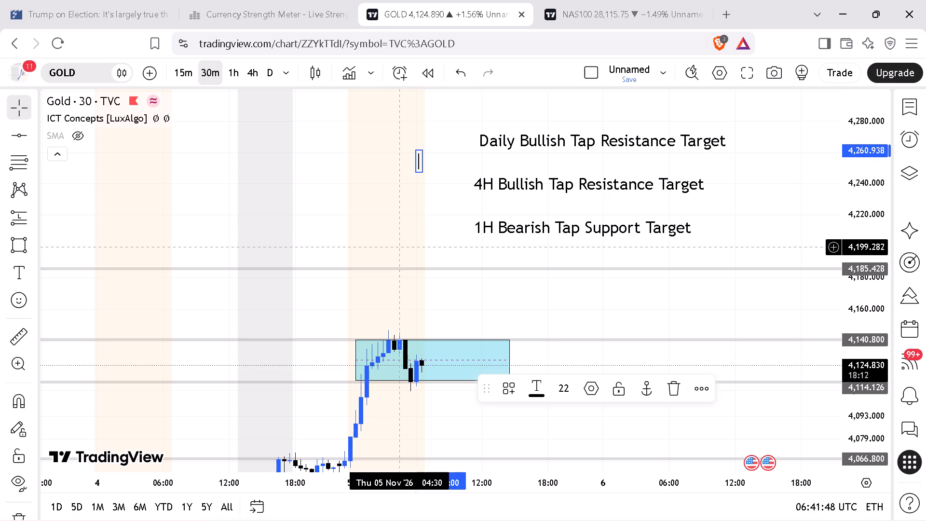
text(PRE)
key(space)
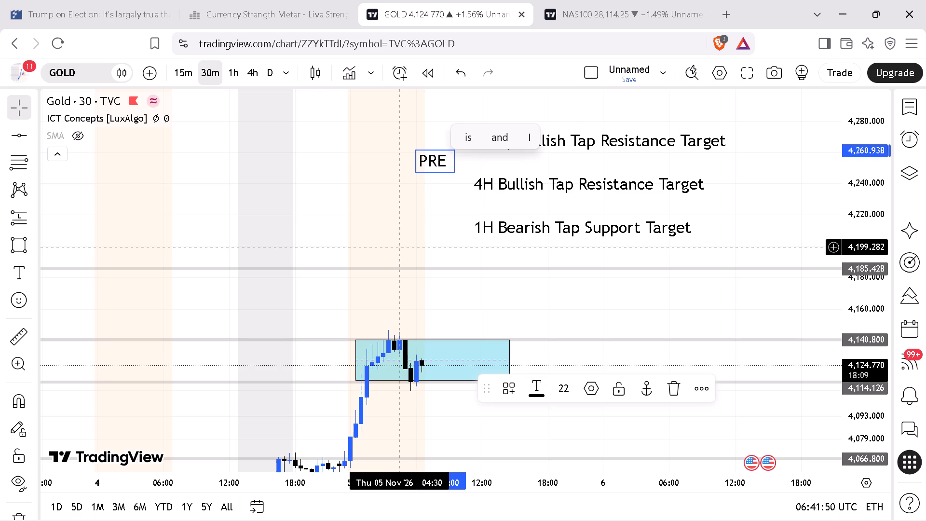
text(LONDON)
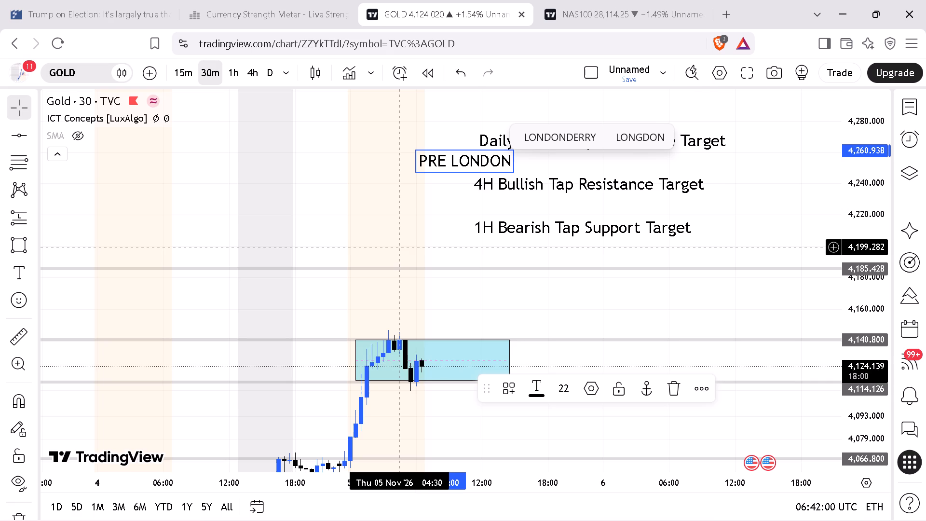
click(444, 203)
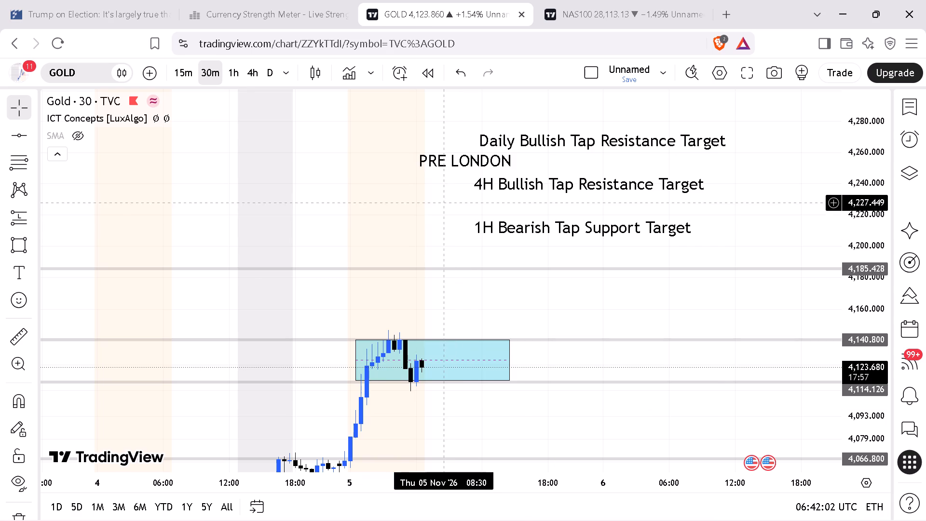
Rearrange the labels so PRE LONDON sits above the range rectangle, with the Daily, 4H and 1H bias labels stacked beside it.
drag(451, 159, 434, 103)
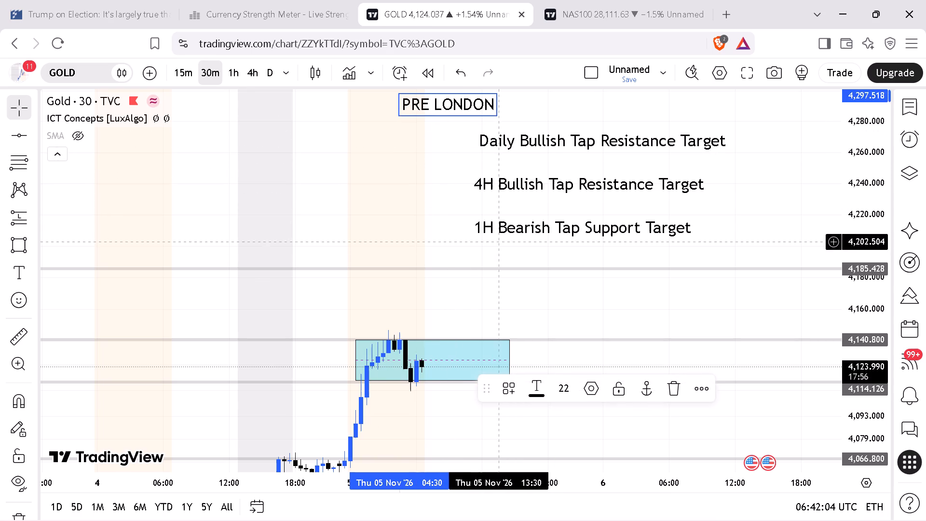
drag(504, 226, 587, 235)
drag(557, 185, 646, 209)
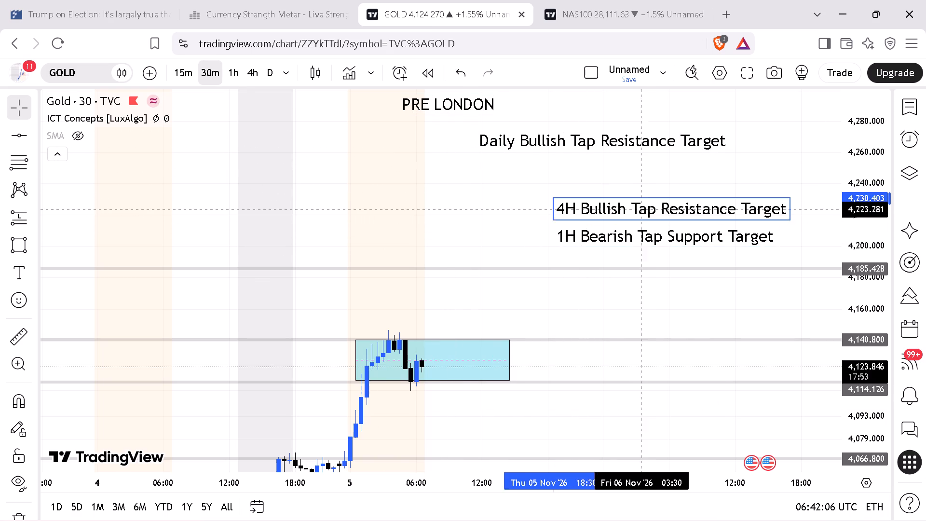
drag(646, 209, 642, 206)
drag(568, 144, 627, 170)
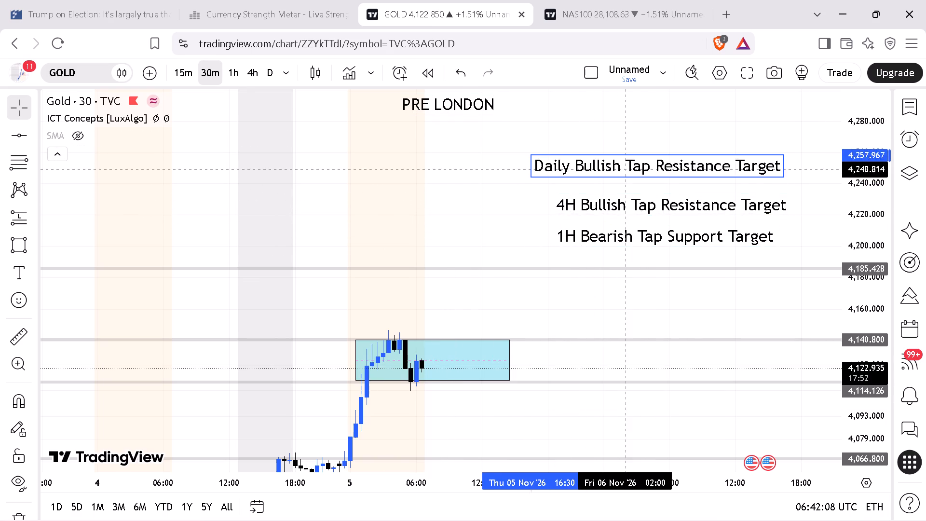
drag(627, 170, 653, 174)
drag(434, 174, 447, 195)
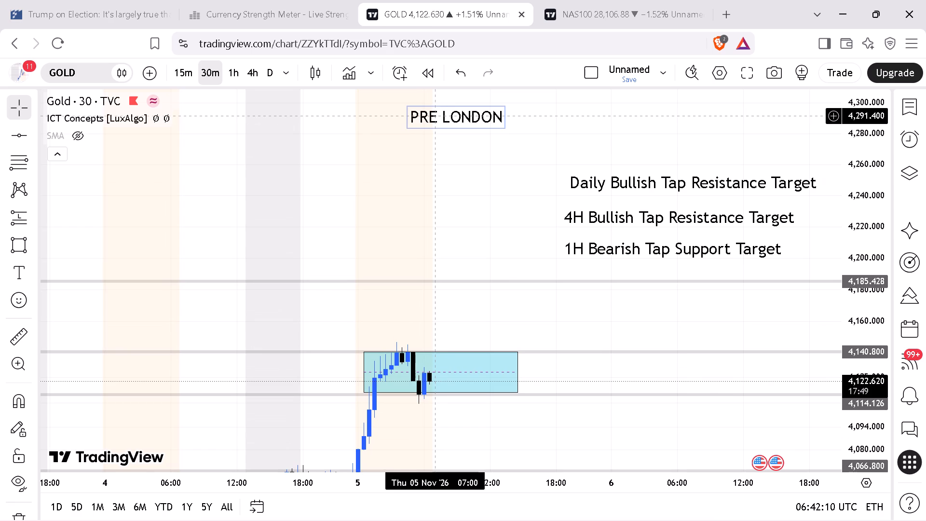
drag(435, 116, 433, 194)
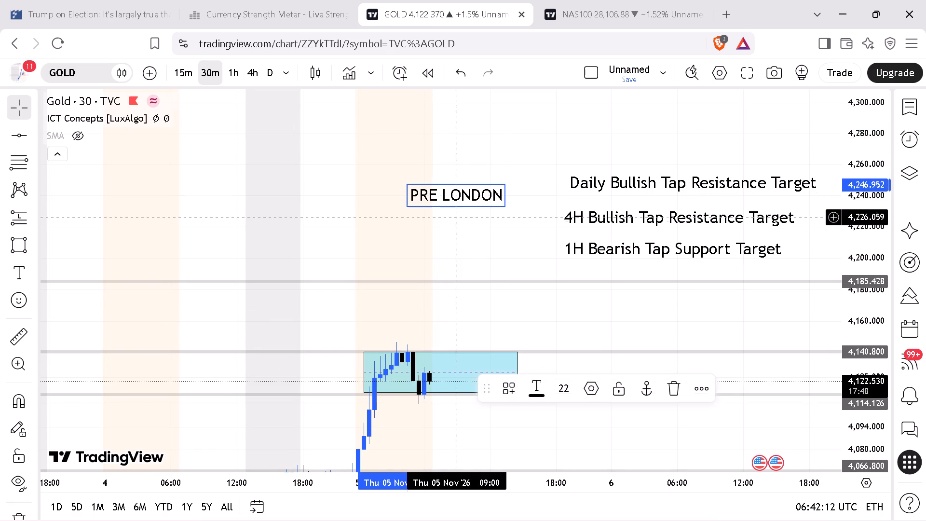
drag(438, 195, 437, 181)
Add the text label "High Volume Time" at font size 12 directly beneath the PRE LONDON label.
drag(472, 226, 472, 227)
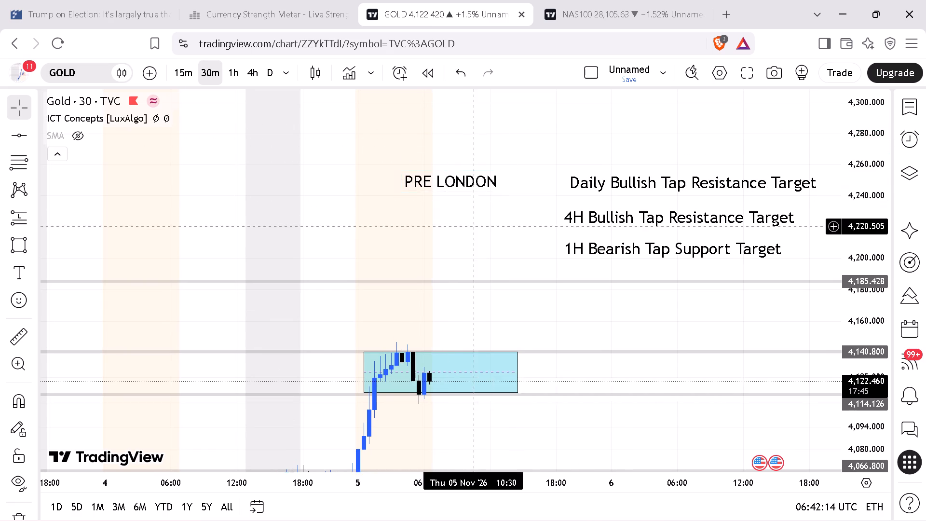
drag(472, 227, 349, 160)
drag(550, 384, 522, 387)
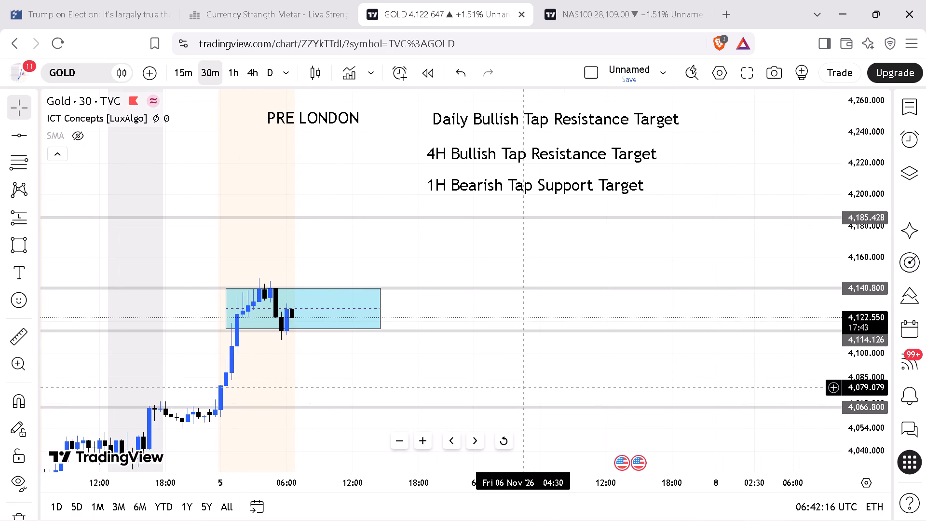
drag(860, 370, 861, 384)
drag(324, 163, 348, 177)
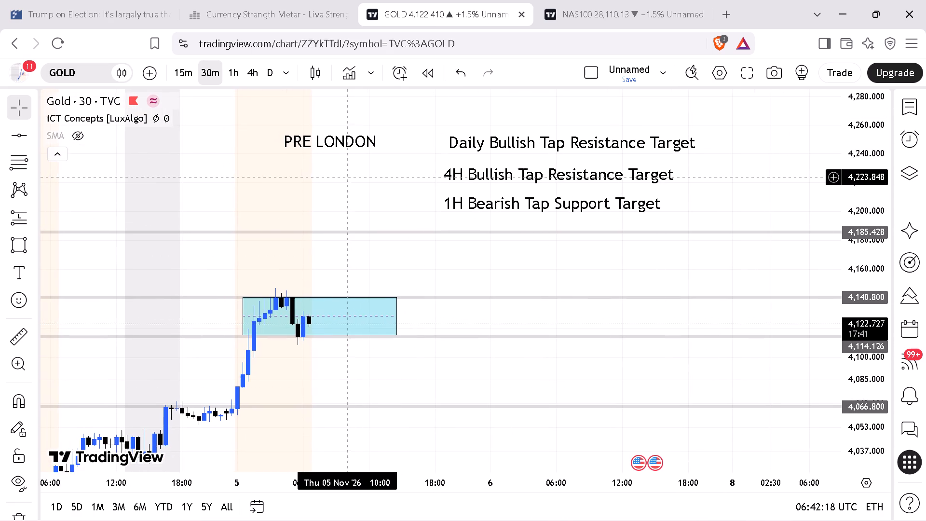
click(21, 272)
click(291, 153)
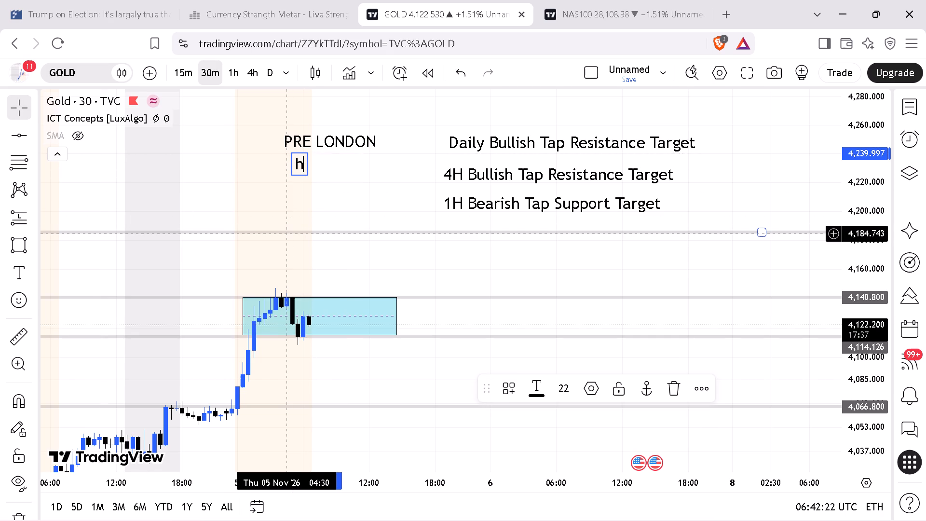
key(h)
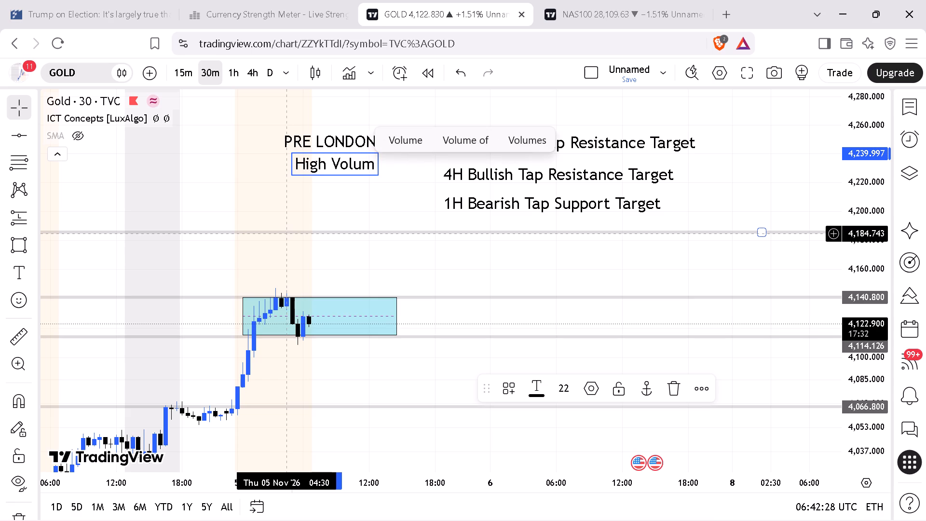
text(ime)
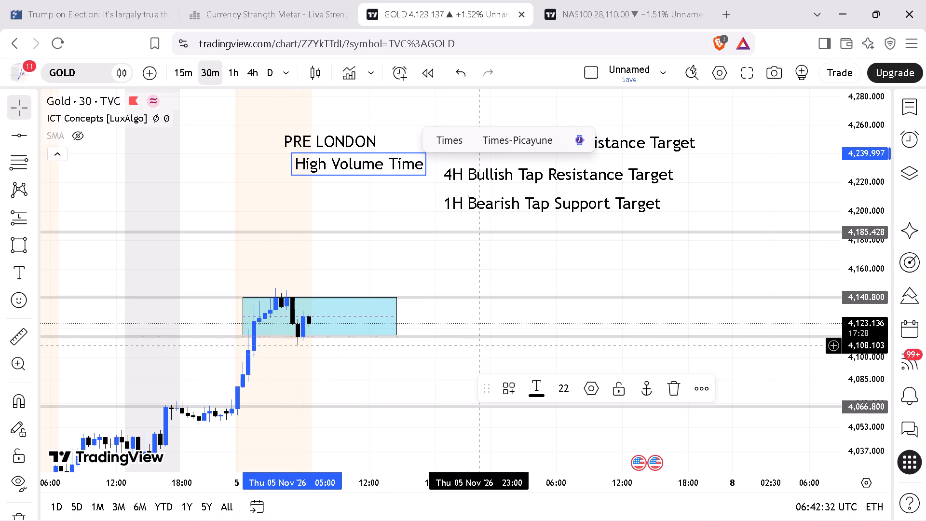
click(553, 386)
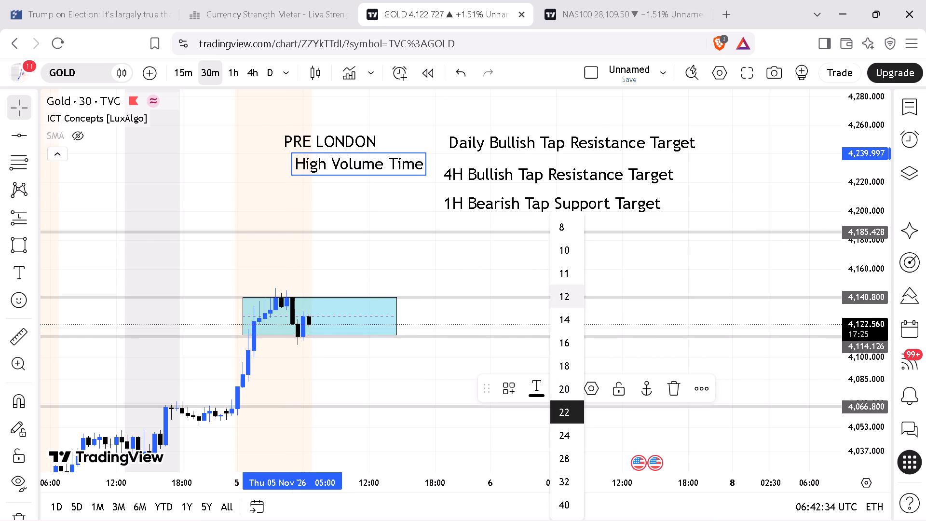
click(566, 288)
click(367, 173)
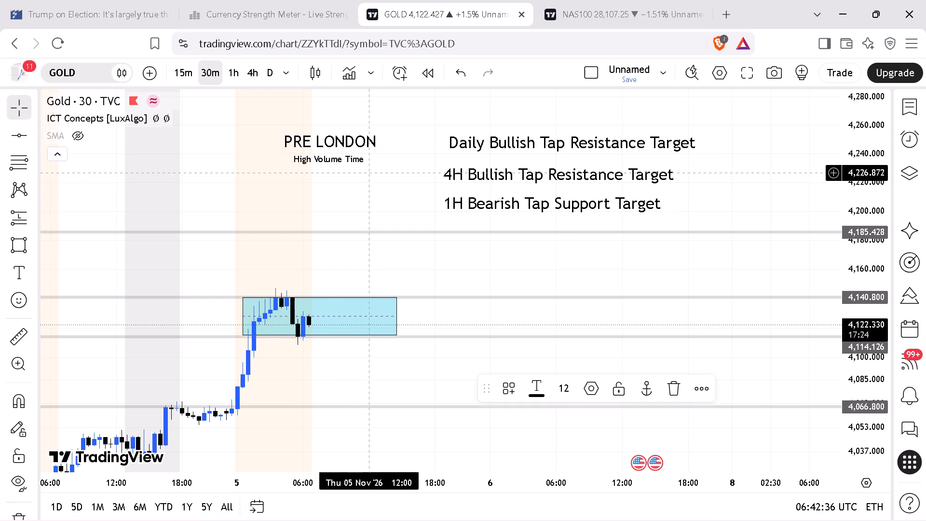
Add the text label "range 2 sell" just below the blue range rectangle, at about 4,108.
drag(364, 187, 404, 208)
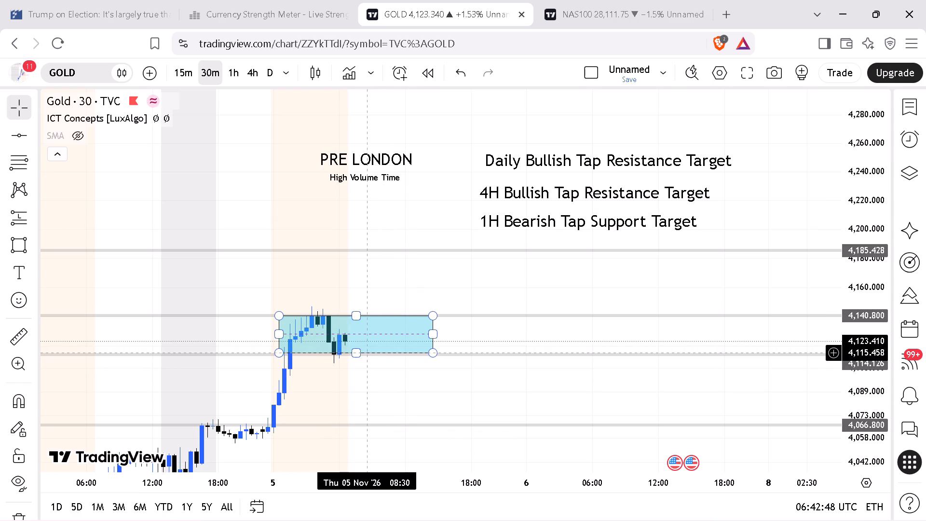
click(20, 269)
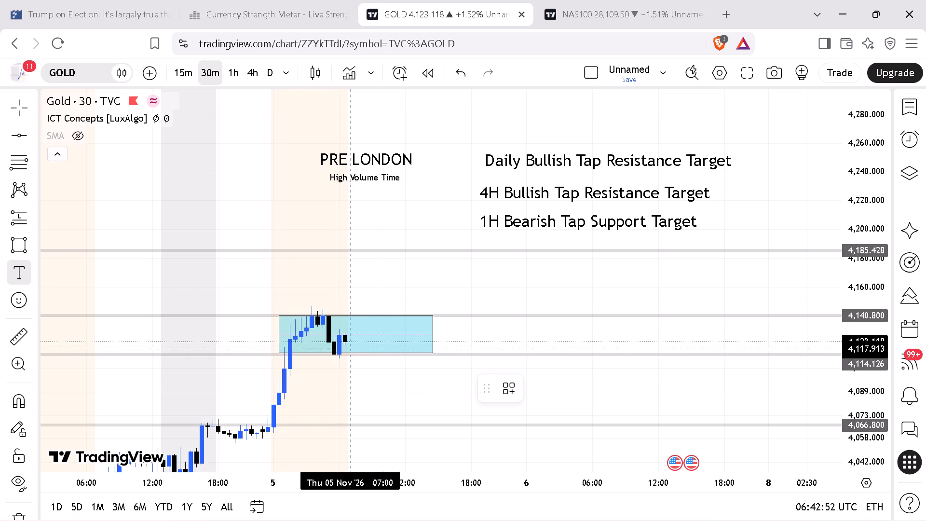
click(375, 364)
text(range)
key(space)
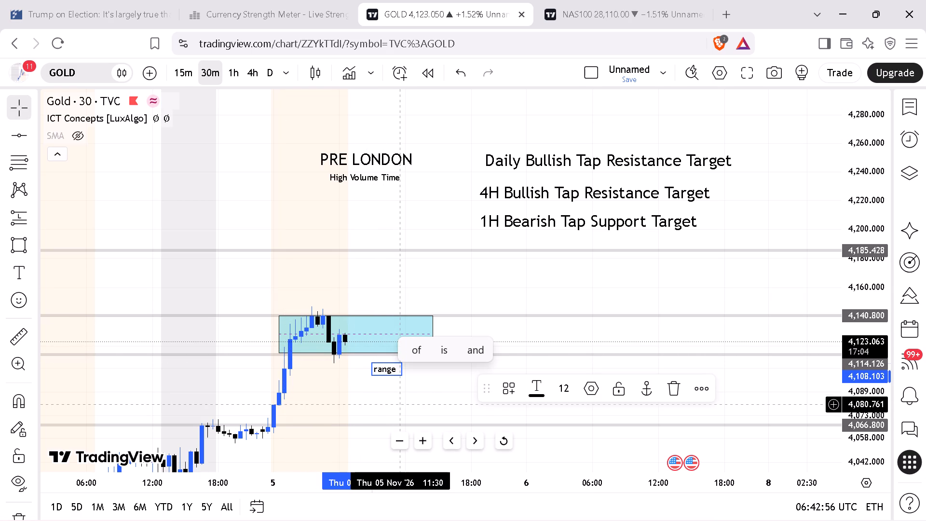
text(2 sell)
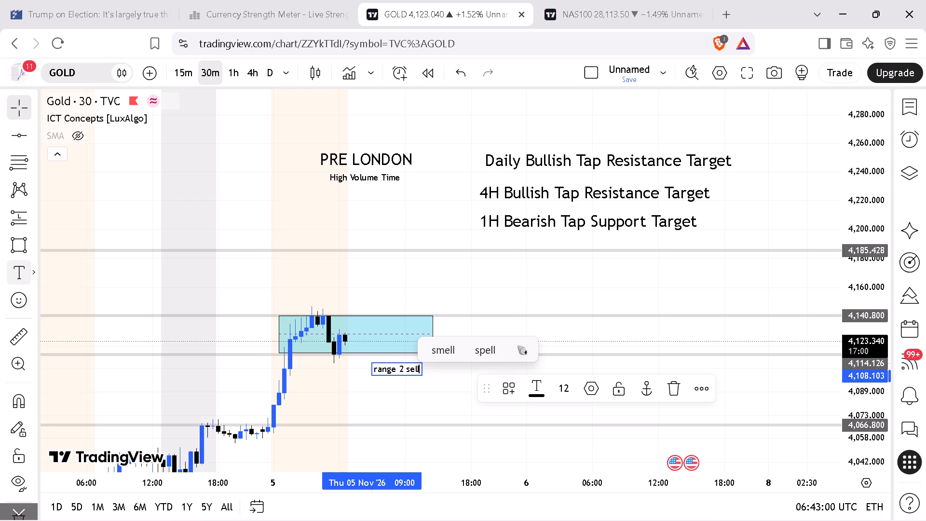
Add the text label "buy above" just above the blue range rectangle, at about 4,158.
click(21, 273)
click(377, 290)
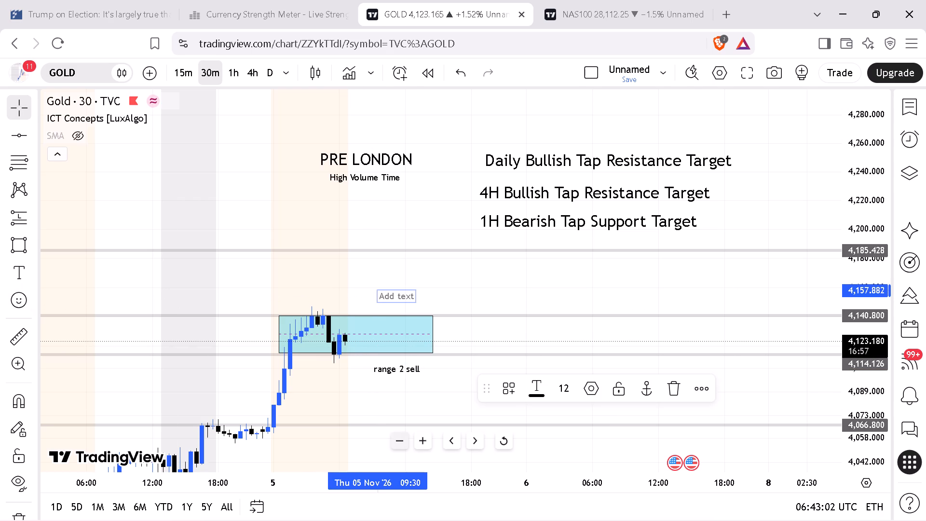
text(buy above)
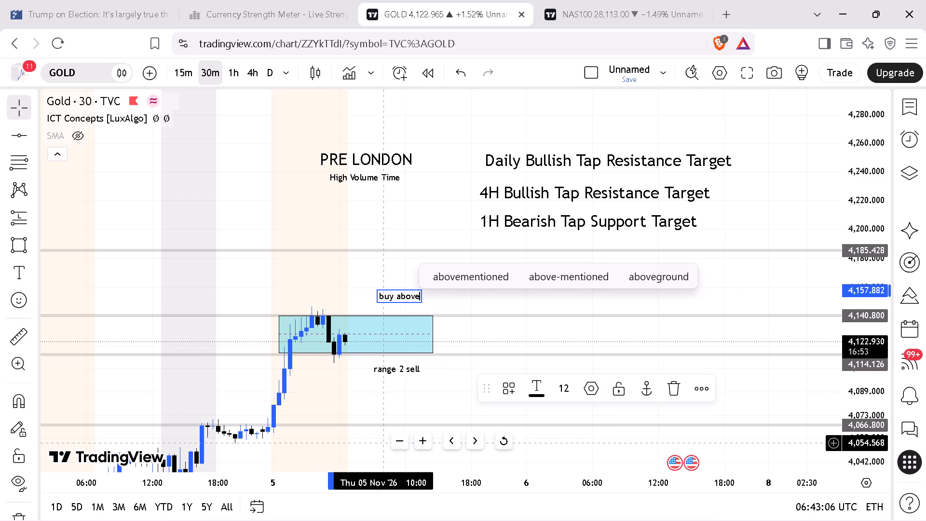
click(359, 290)
Nudge the "buy above" and "range 2 sell" labels closer to the range rectangle and line them up with each other.
drag(401, 297, 399, 299)
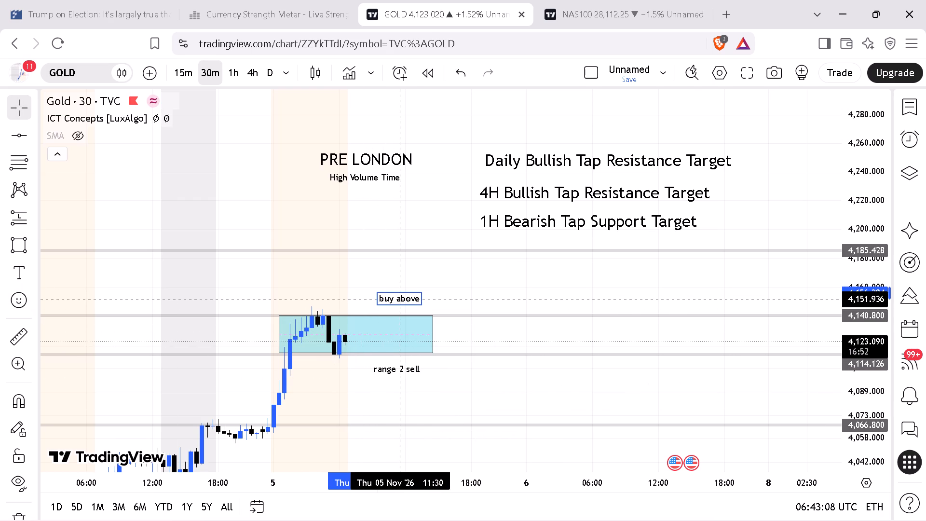
drag(399, 299, 398, 303)
drag(391, 373, 395, 370)
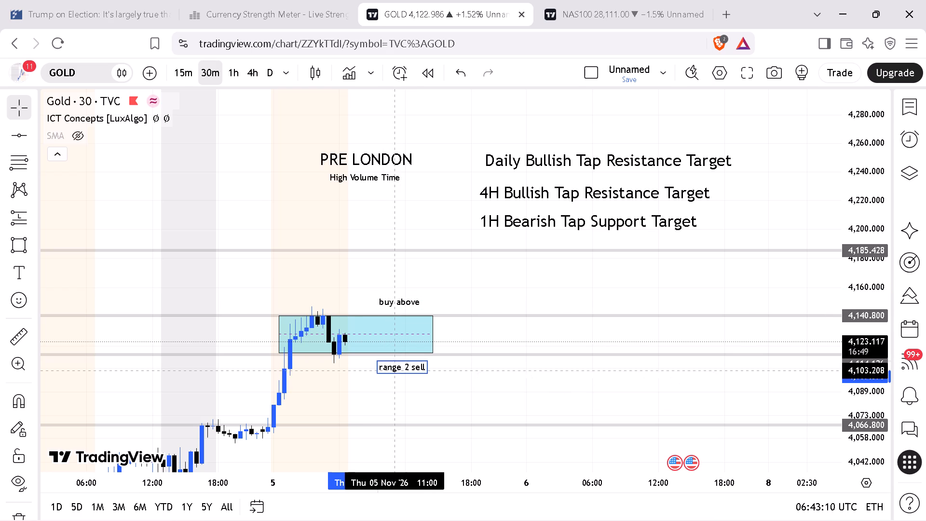
drag(395, 370, 397, 369)
Align the Daily bias label's start with the 4H and 1H labels below it, tightening the spacing.
drag(469, 280, 478, 303)
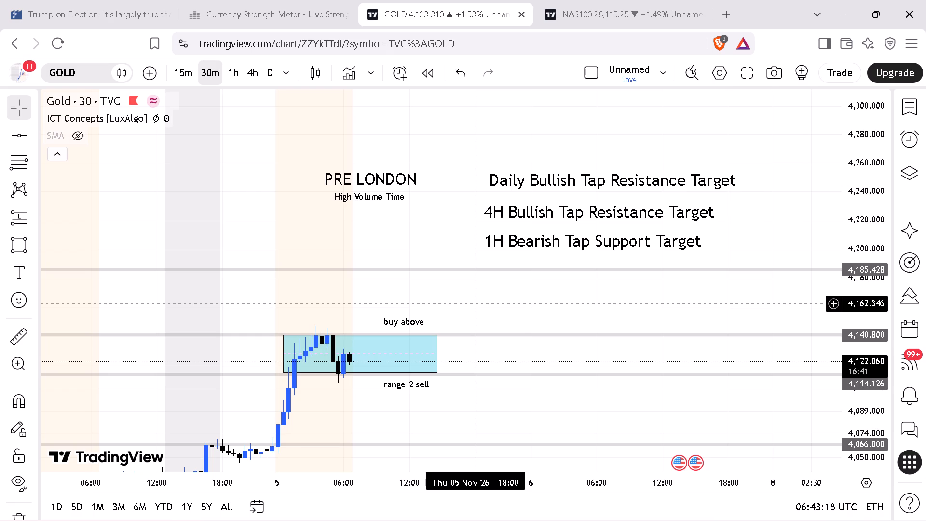
drag(504, 187, 498, 191)
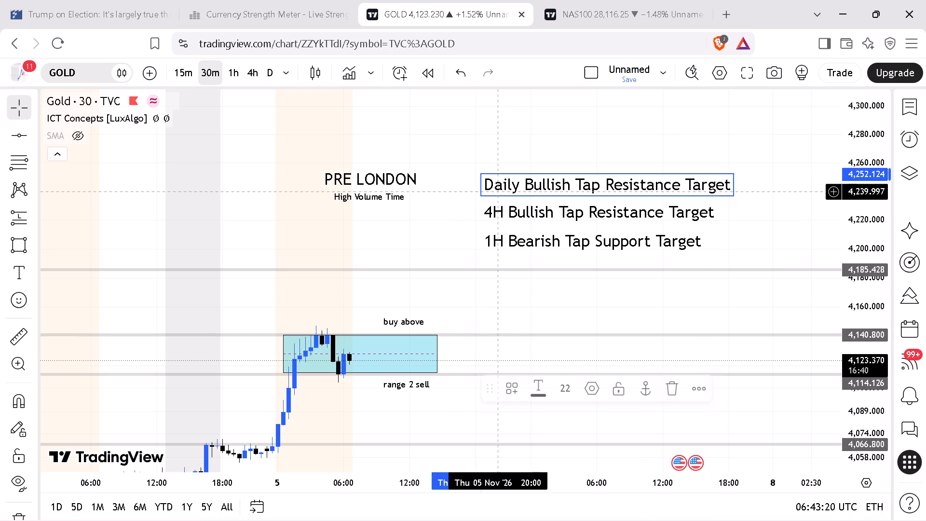
Capture a rectangular screenshot of the annotated gold chart, covering the PRE LONDON and bias labels, range rectangle and key levels.
drag(446, 138, 593, 131)
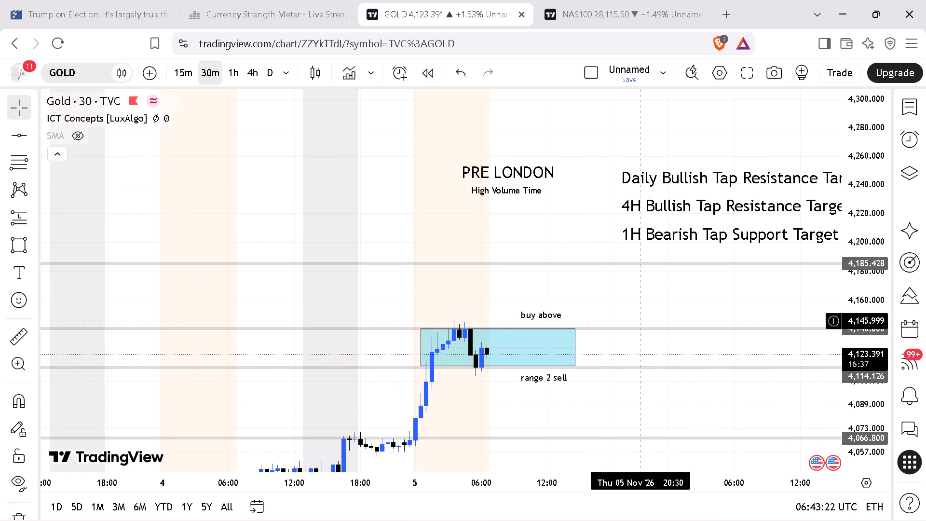
drag(656, 308, 593, 271)
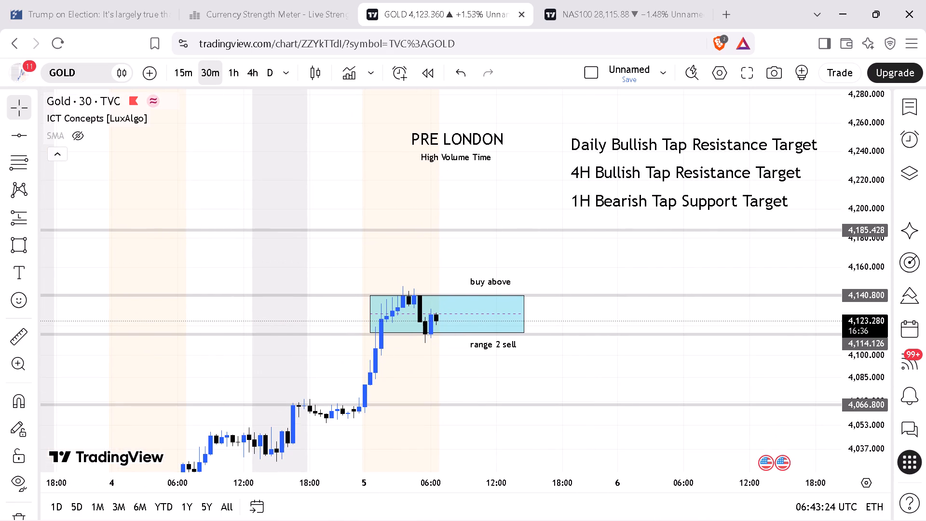
drag(616, 262, 604, 268)
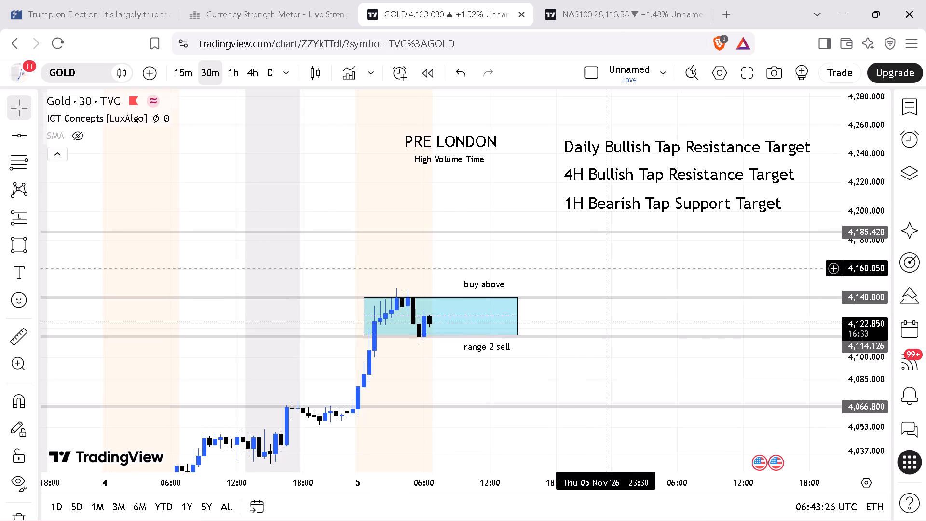
drag(604, 268, 574, 293)
key(shift+super+s)
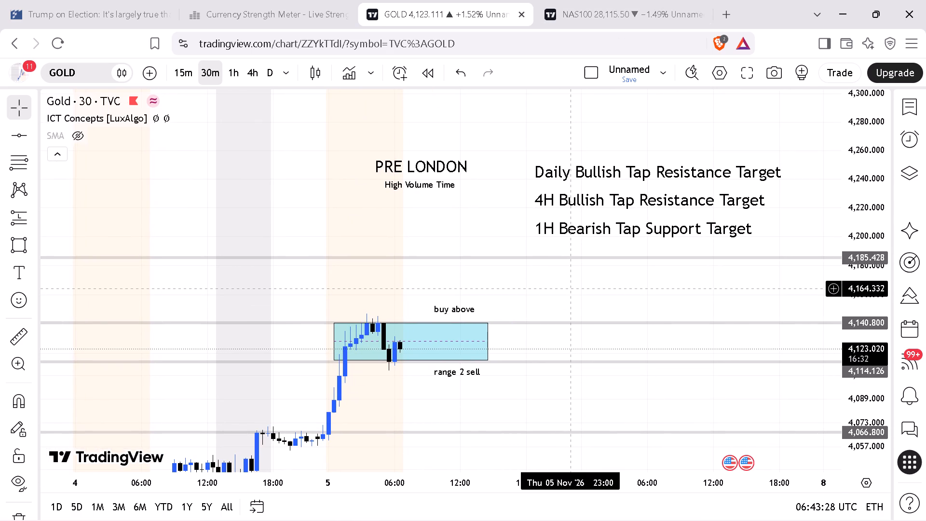
click(431, 30)
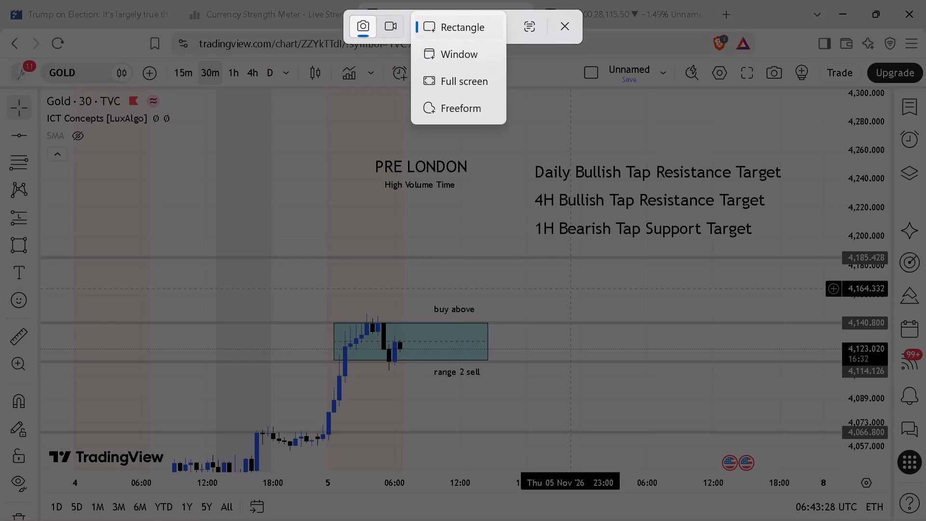
click(430, 26)
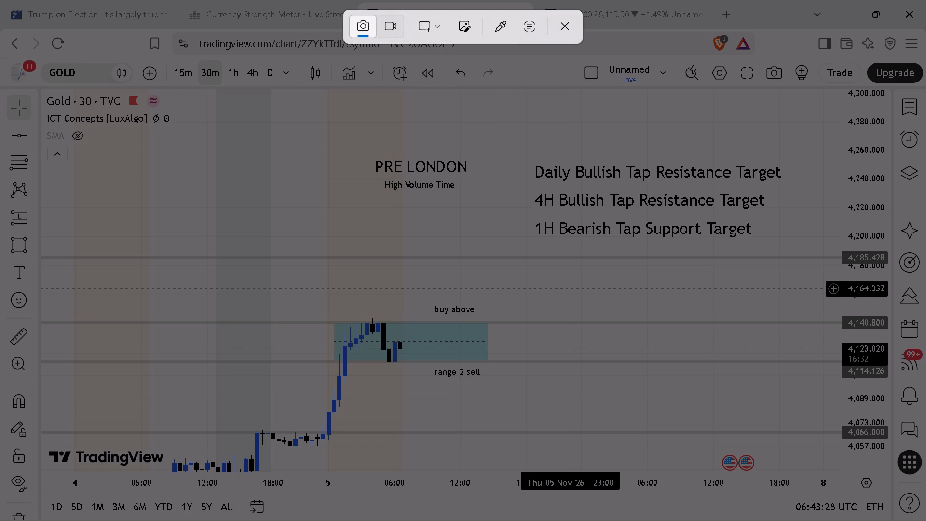
drag(95, 128, 807, 198)
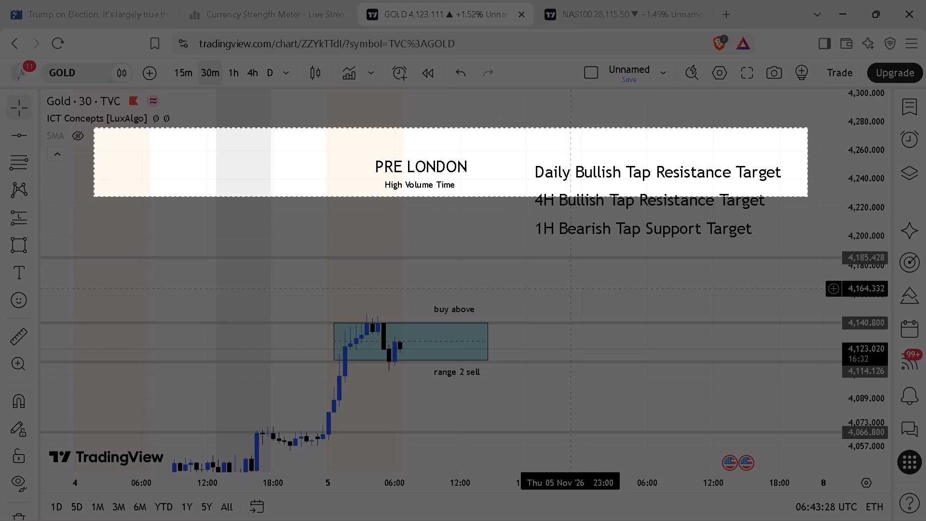
drag(807, 198, 826, 447)
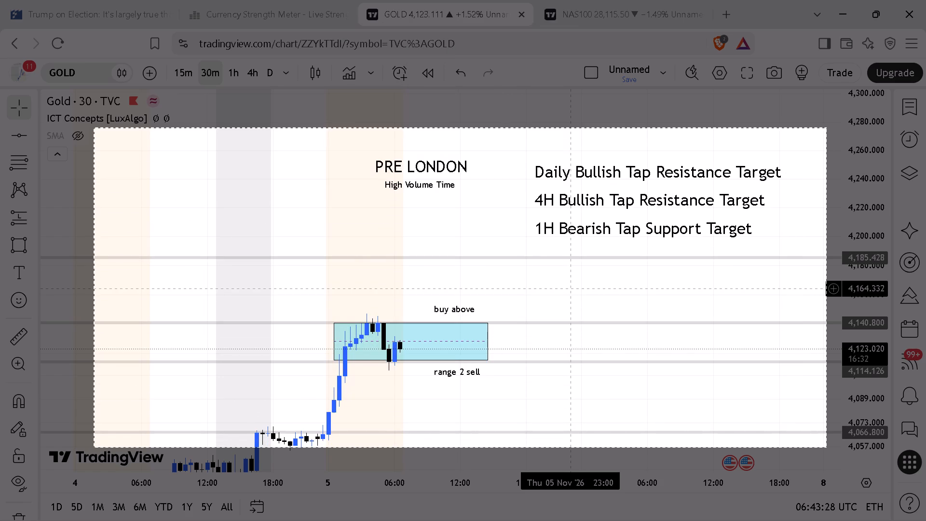
drag(826, 447, 829, 450)
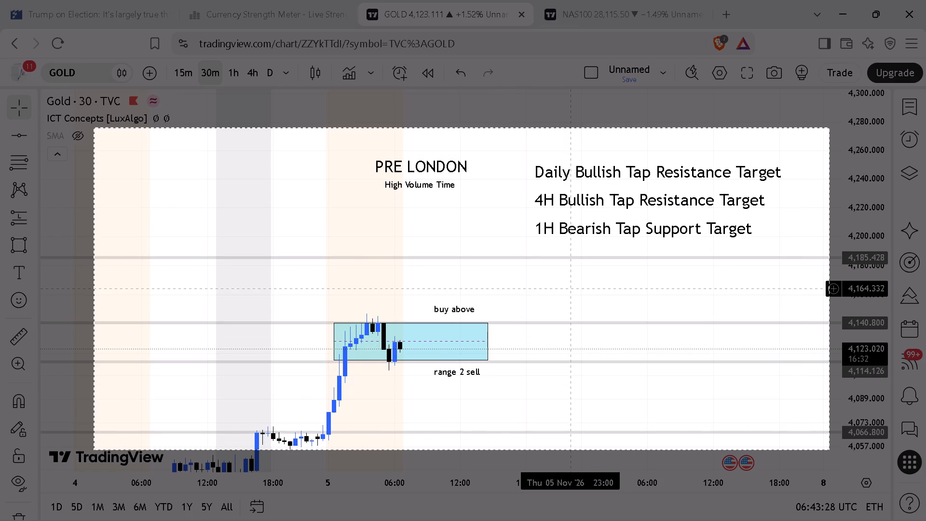
drag(829, 450, 830, 453)
Switch to the NAS100 chart and remove all its old drawings, keeping the indicators.
click(586, 15)
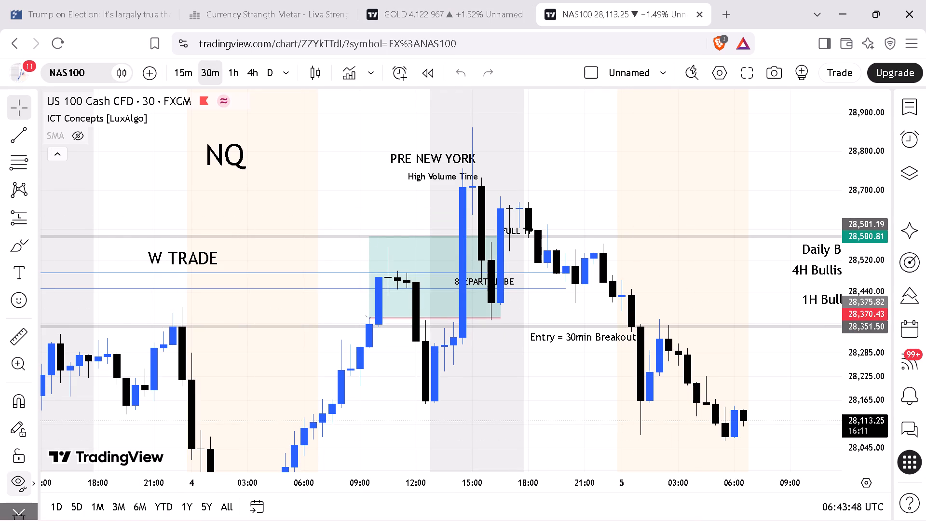
scroll(22, 476, down, 4)
click(14, 492)
click(62, 432)
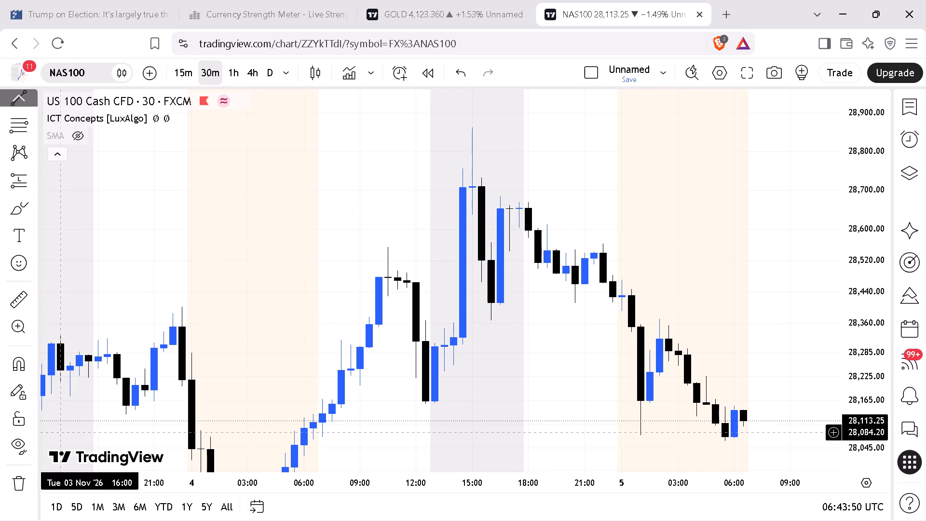
Set the NAS100 chart to the daily timeframe and hide the ICT Concepts [LuxAlgo] indicator.
click(272, 71)
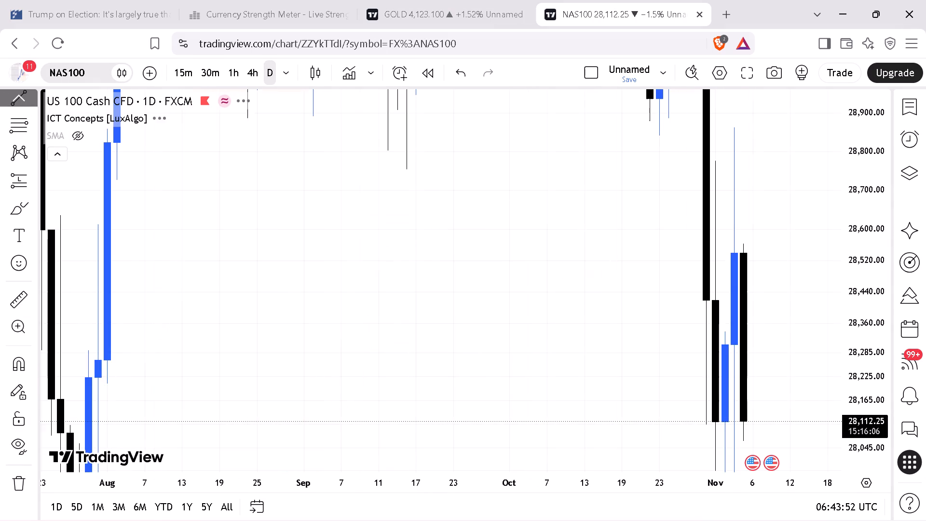
click(162, 119)
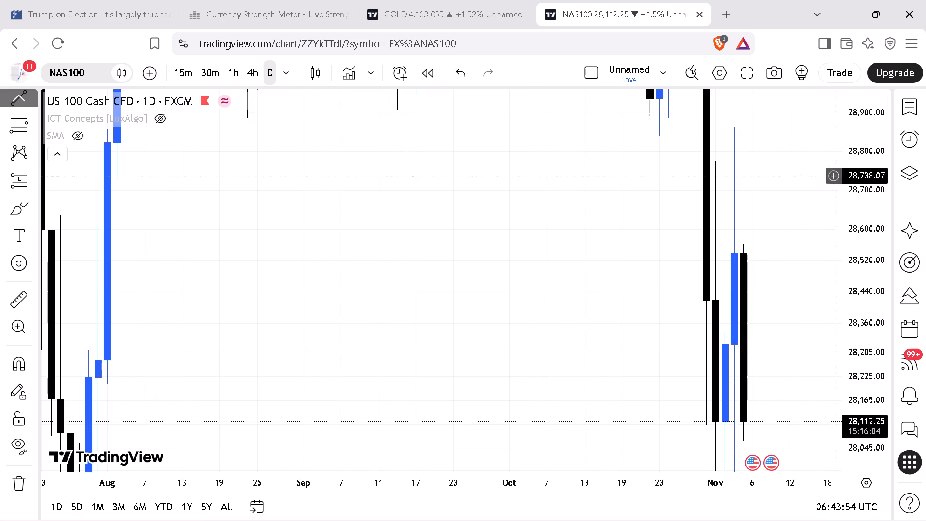
drag(864, 172, 916, 516)
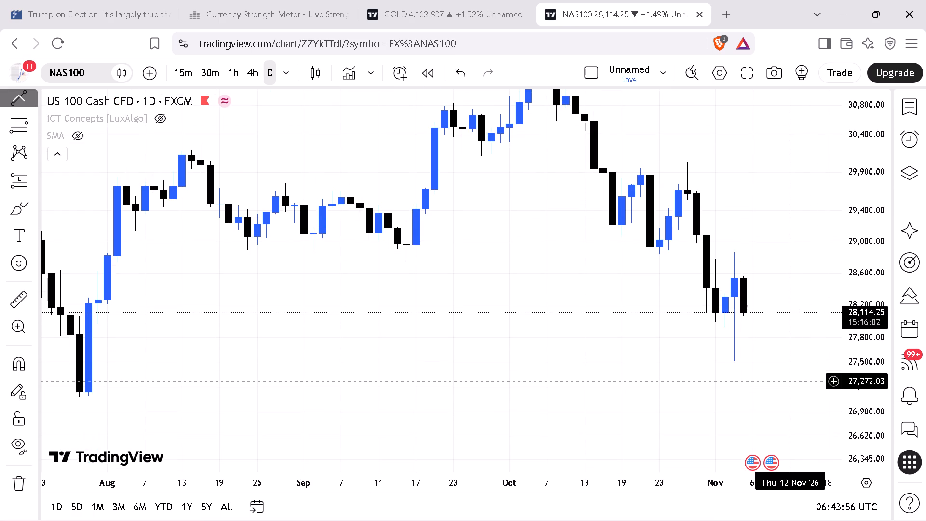
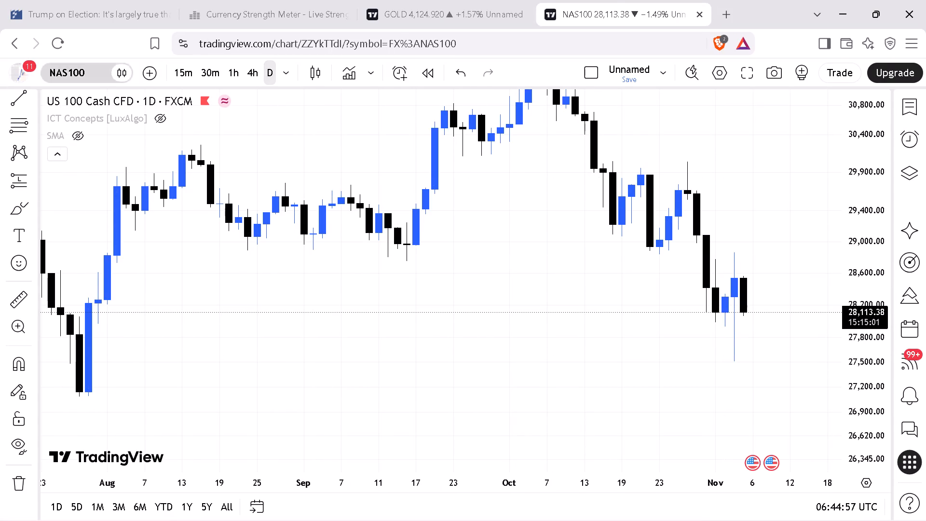
Reload the NAS100 chart page, remove all old drawings while keeping the indicators, and reload the page again.
click(58, 44)
click(535, 134)
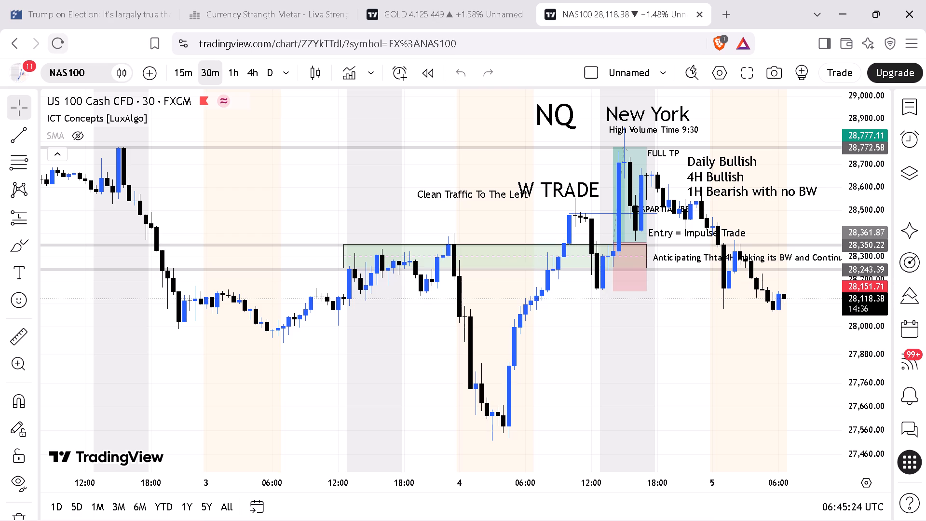
scroll(11, 477, down, 3)
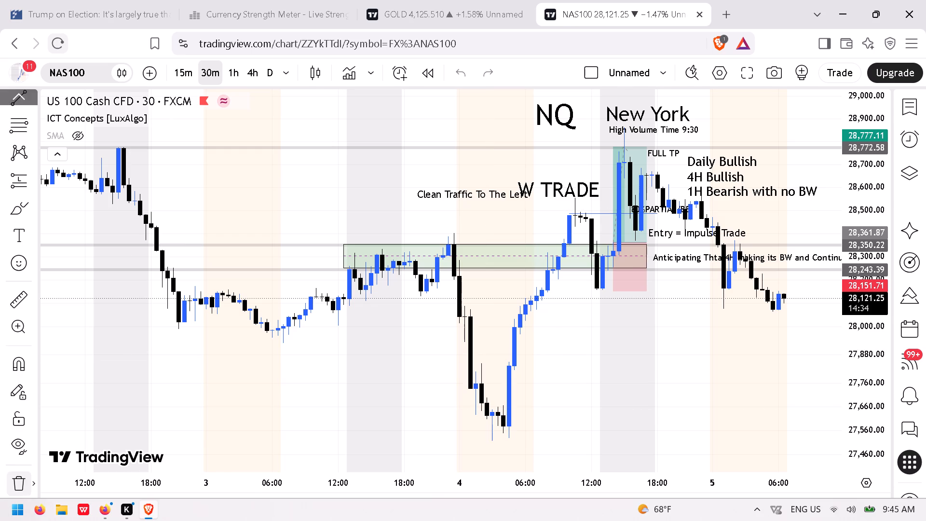
scroll(14, 476, down, 2)
click(17, 480)
click(59, 426)
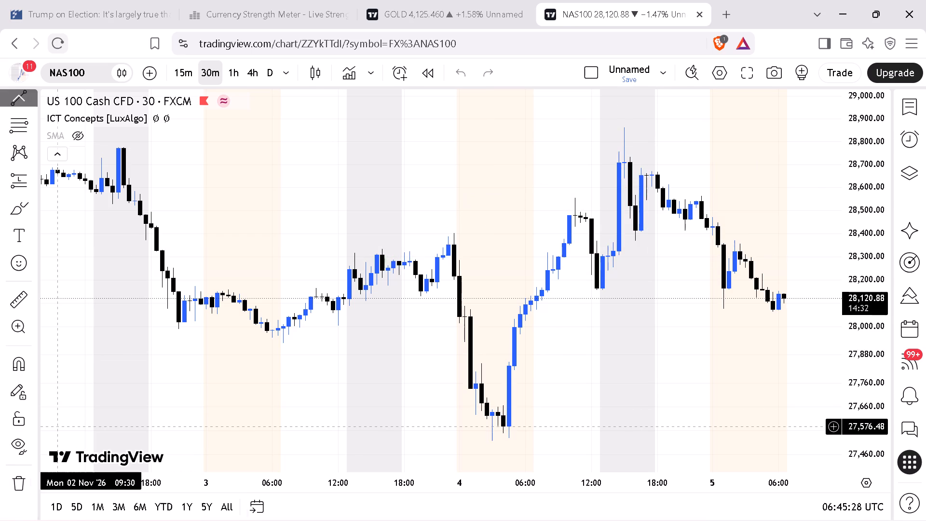
click(57, 47)
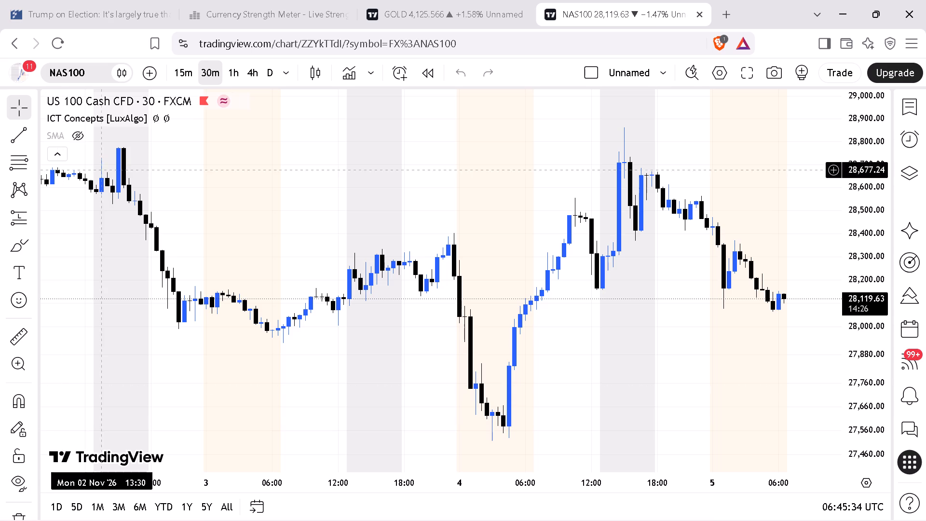
Hide the ICT Concepts [LuxAlgo] indicator and set the NAS100 chart to the daily timeframe.
click(157, 115)
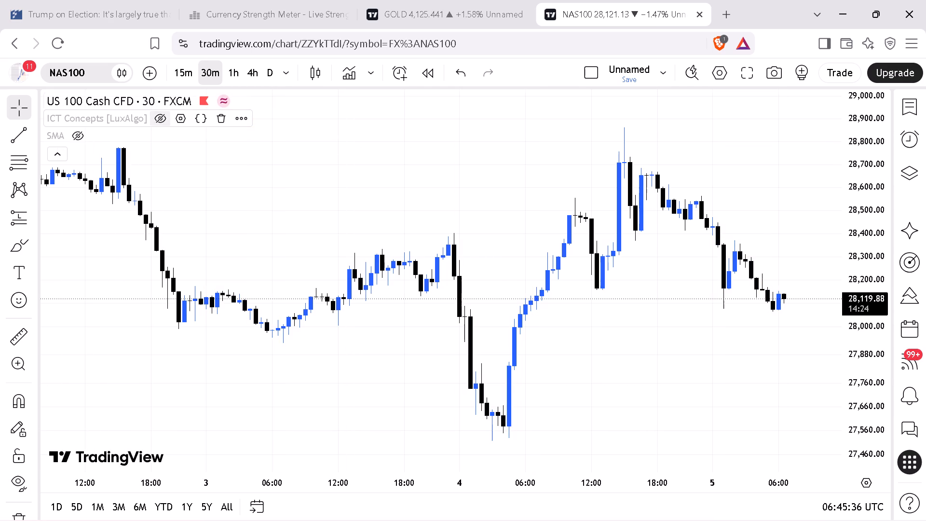
click(272, 73)
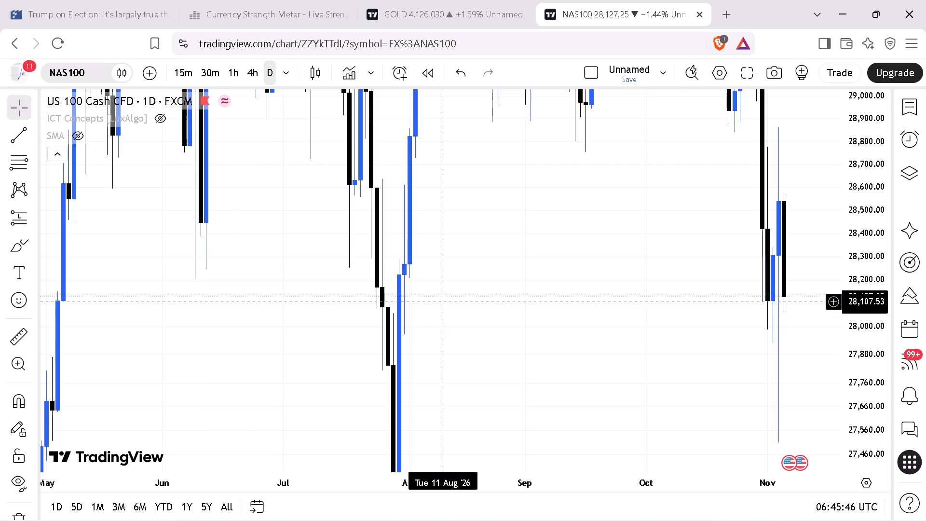
Draw horizontal lines on the NAS100 daily chart at about 28,112, near the current price, and about 27,162, at the late-July low.
drag(868, 177, 832, 433)
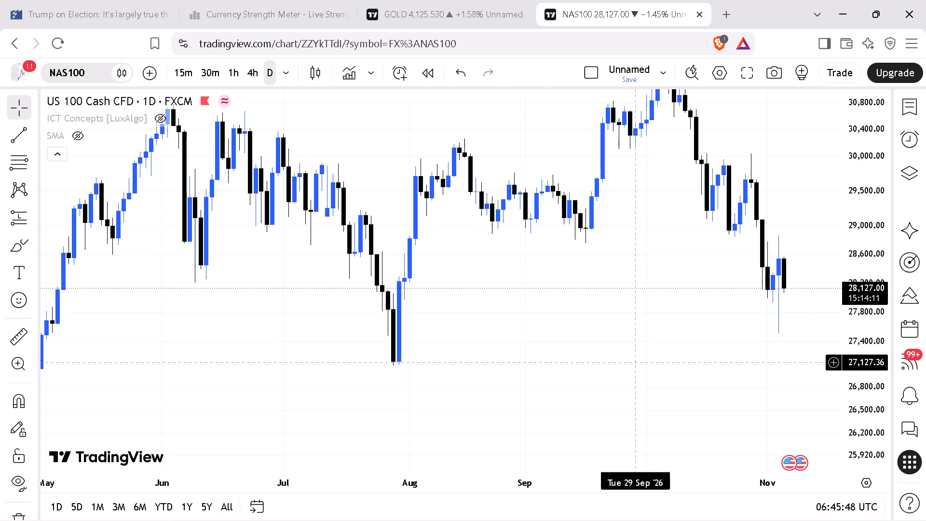
drag(600, 351, 522, 289)
drag(853, 198, 845, 289)
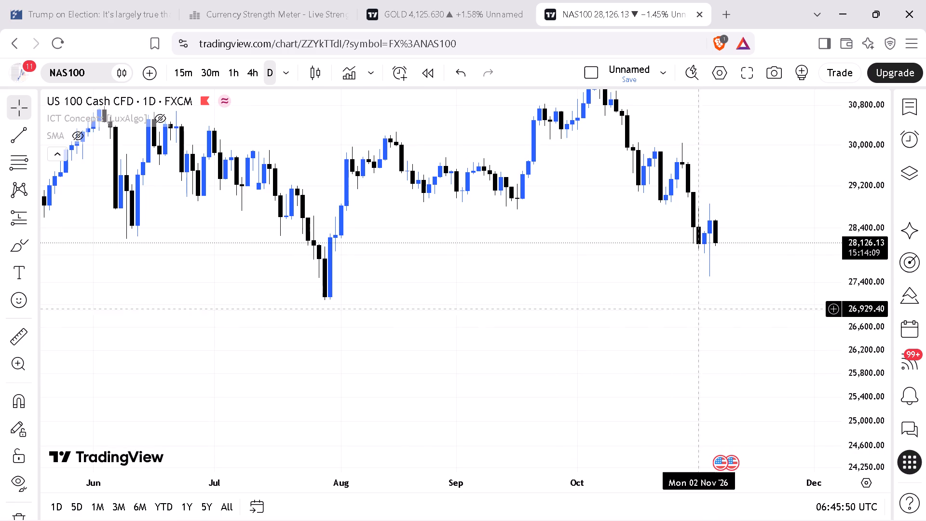
drag(459, 484, 585, 466)
scroll(24, 165, up, 3)
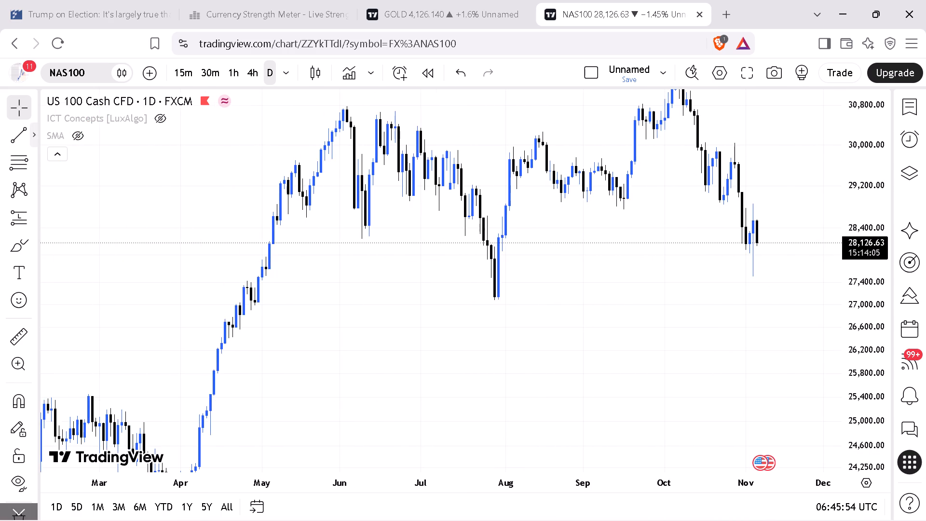
click(34, 133)
click(53, 235)
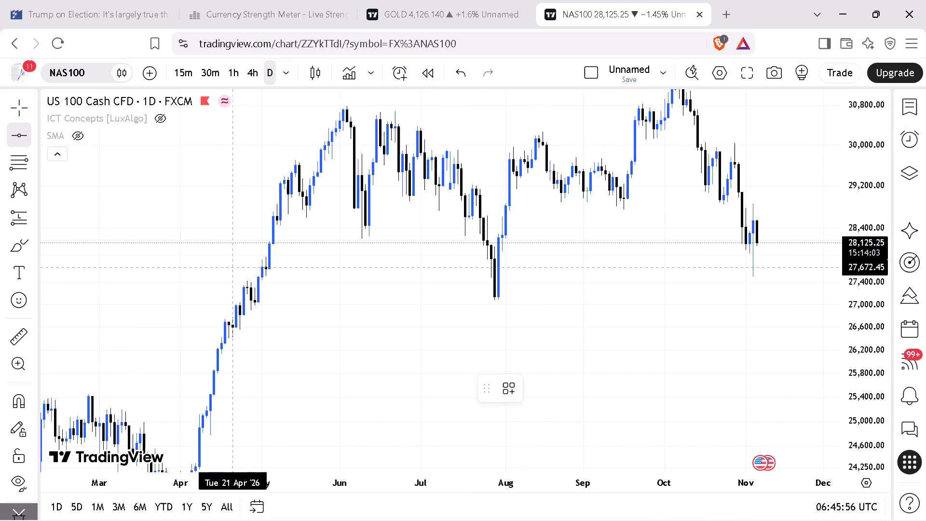
click(246, 243)
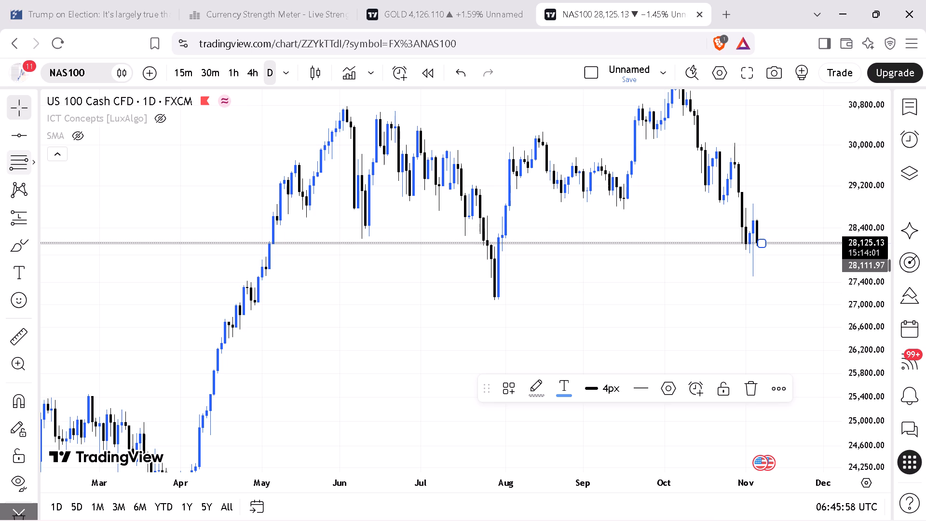
click(14, 136)
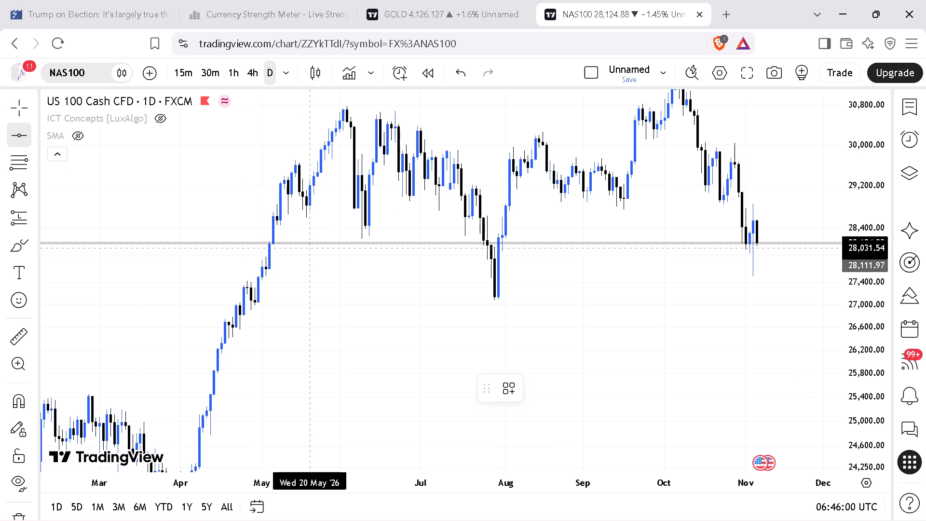
click(331, 296)
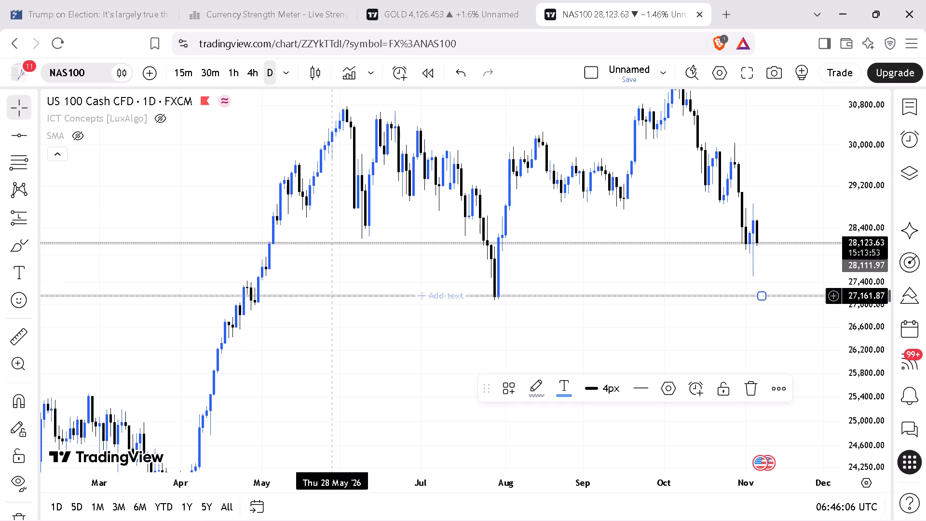
Add a horizontal line below the August–September lows at about 28,923 and lower it to about 28,808.
drag(604, 481, 411, 459)
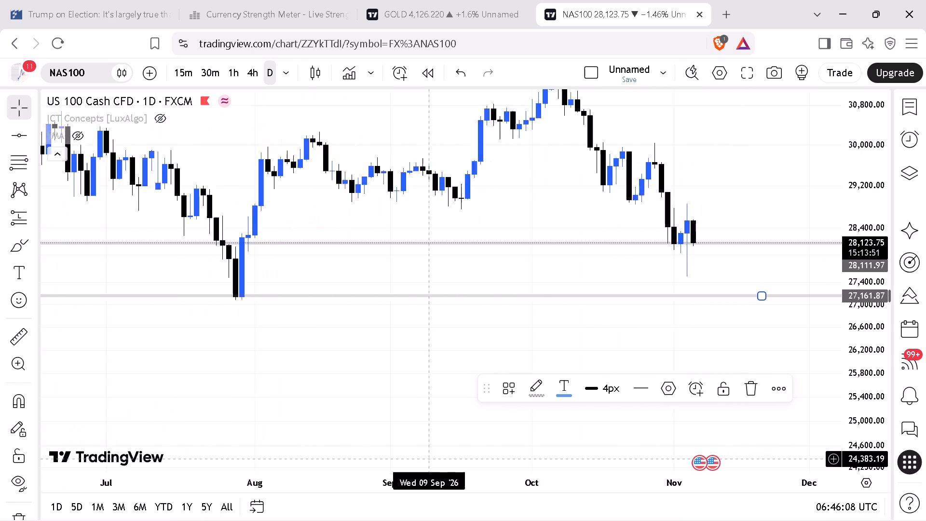
drag(411, 459, 408, 459)
drag(852, 362, 857, 347)
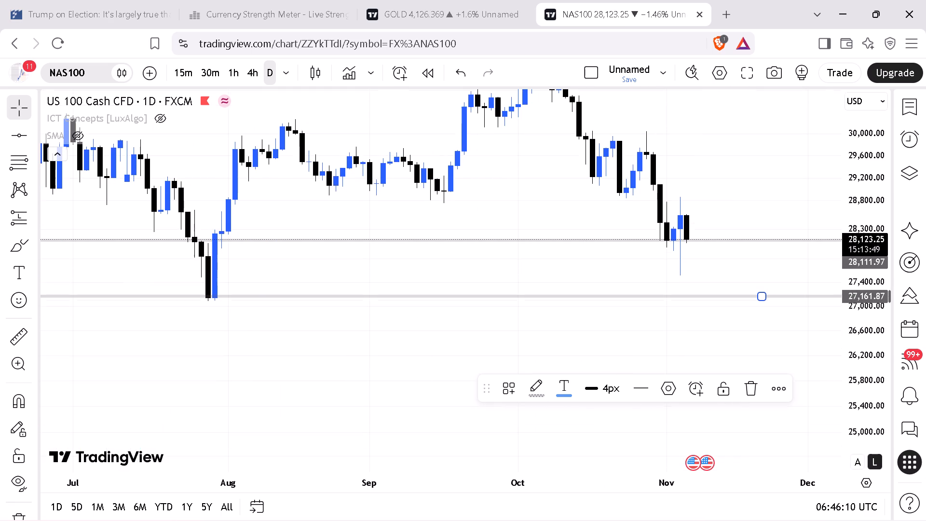
click(14, 137)
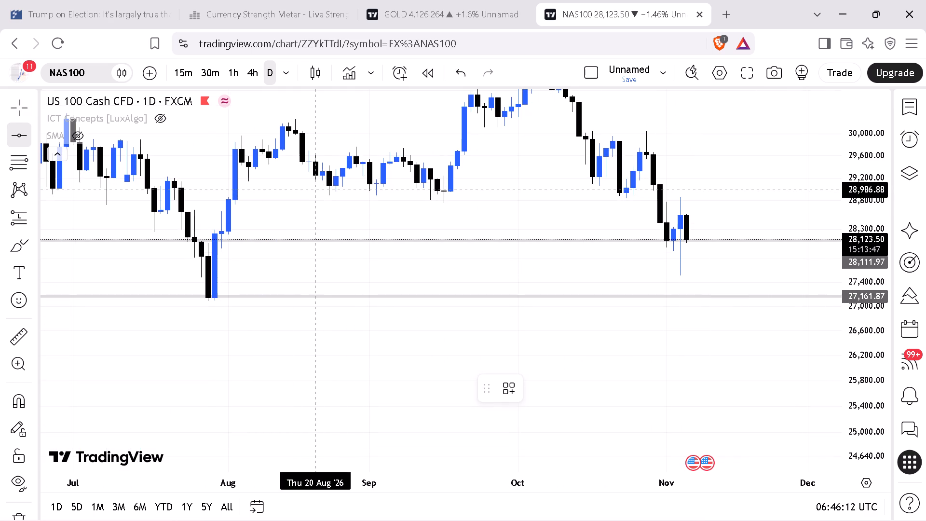
click(320, 193)
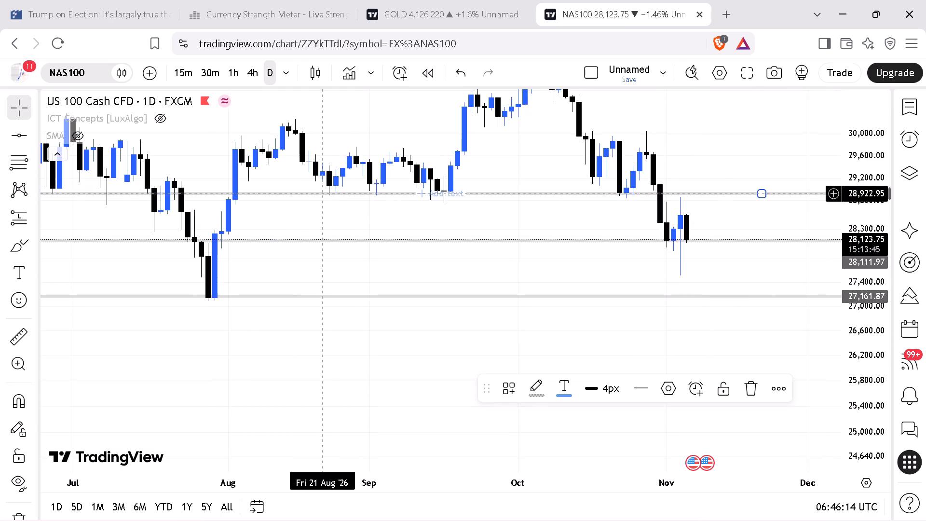
drag(83, 212, 508, 202)
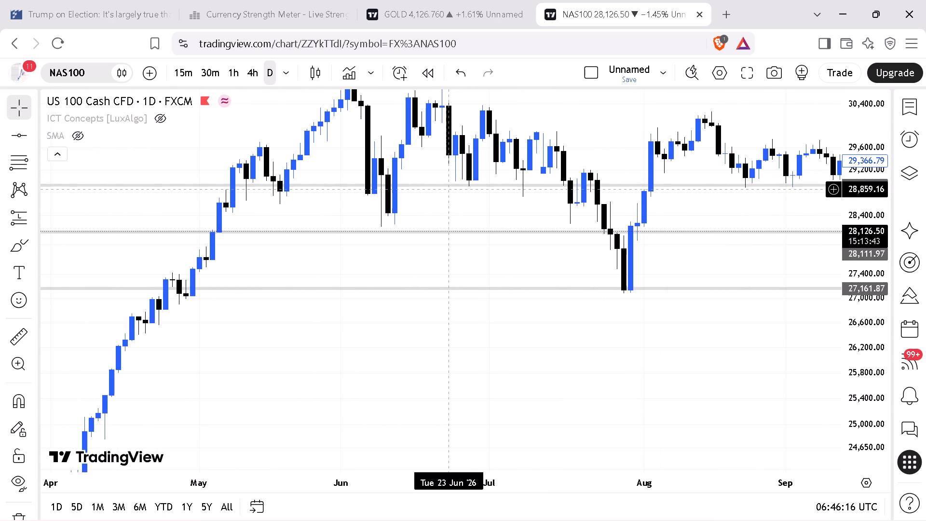
drag(449, 188, 457, 192)
drag(458, 206, 332, 201)
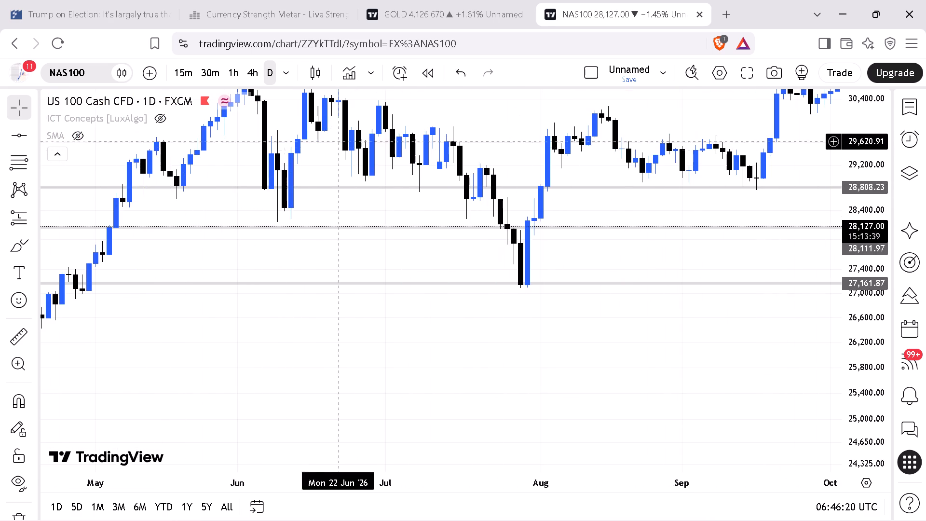
Add a horizontal line at about 29,621 along the August–September highs and raise it to about 29,660.
click(17, 135)
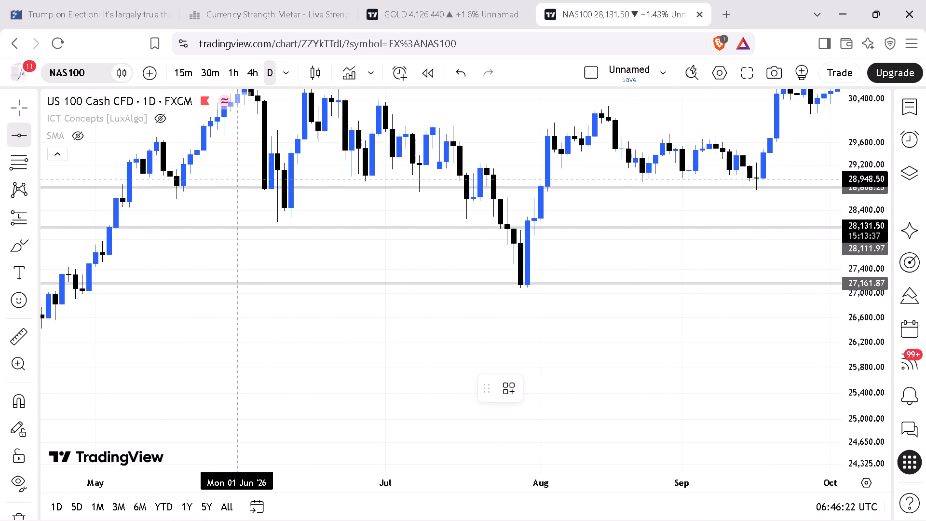
click(245, 141)
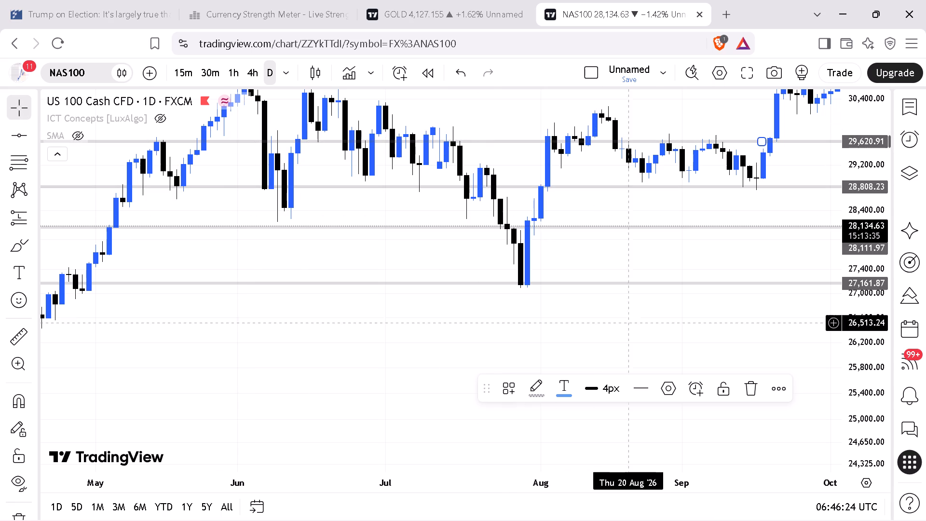
drag(678, 325, 282, 347)
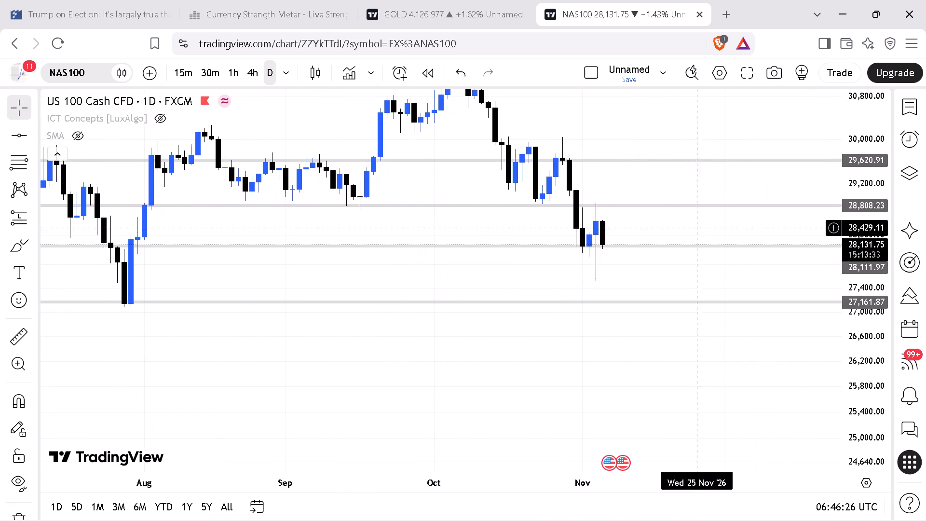
click(613, 162)
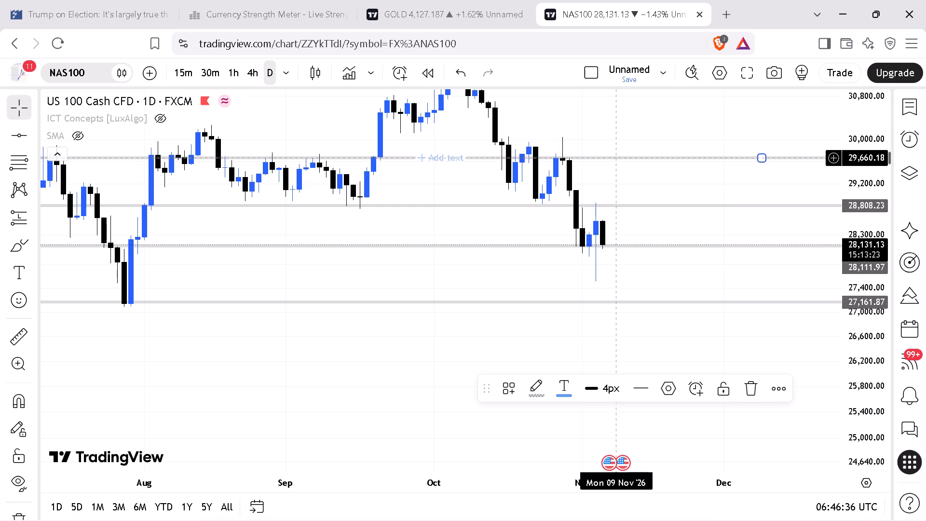
click(350, 355)
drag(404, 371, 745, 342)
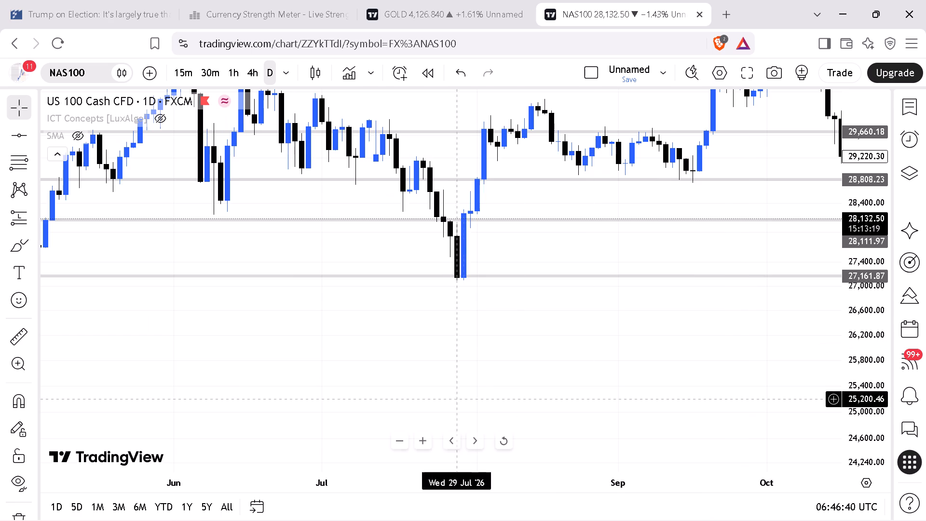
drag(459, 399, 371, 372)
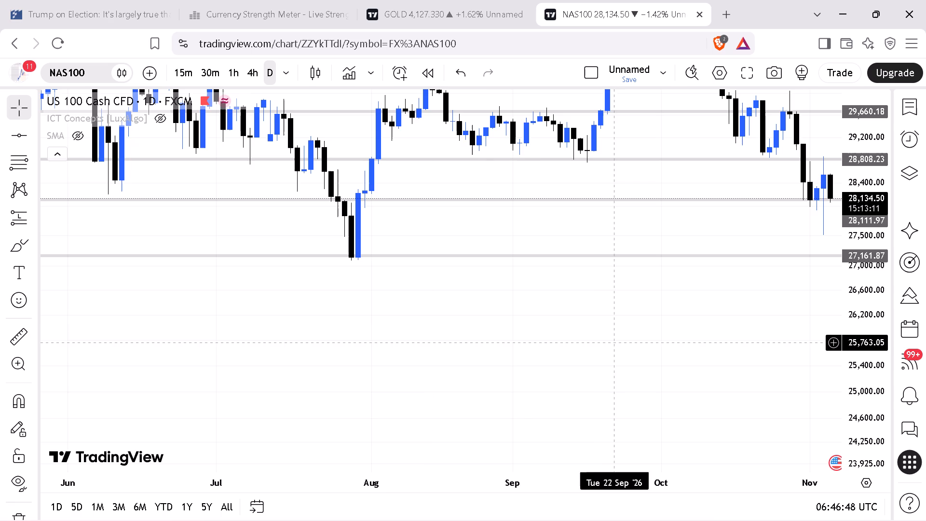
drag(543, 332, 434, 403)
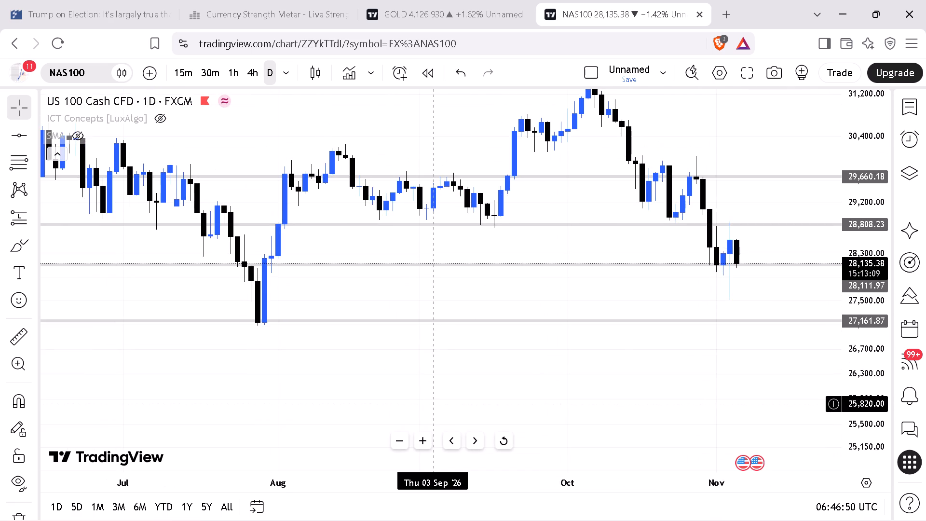
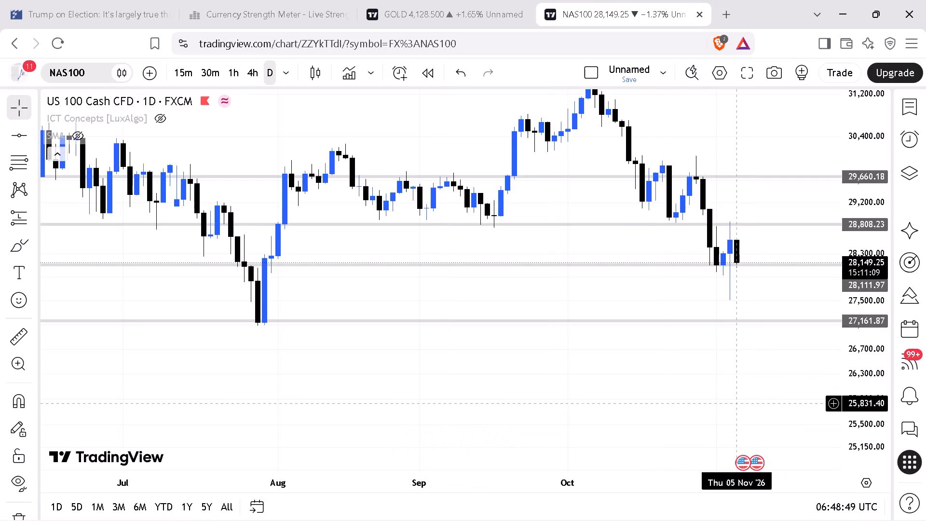
Draw a rectangle from about 19 August to 7 December between the 27,162 and 28,112 lines on the NAS100 daily chart.
drag(702, 387, 536, 379)
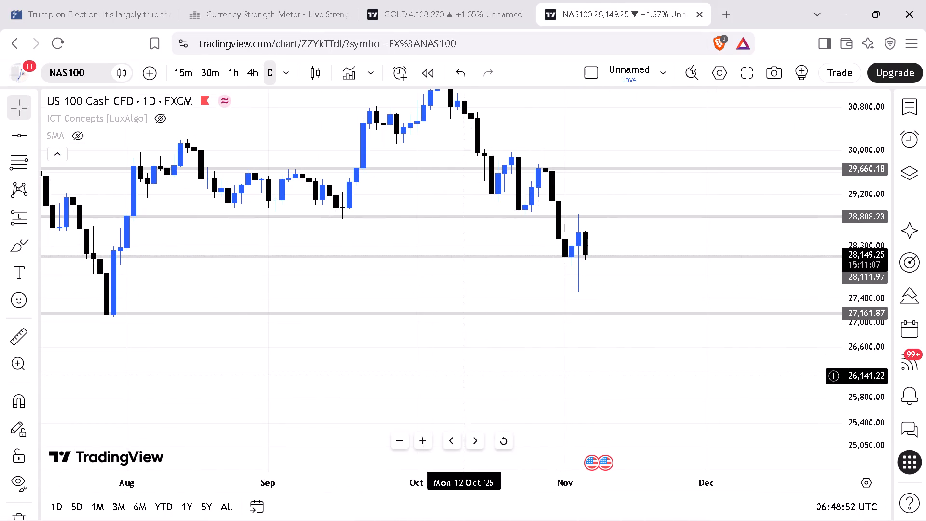
drag(612, 279, 579, 288)
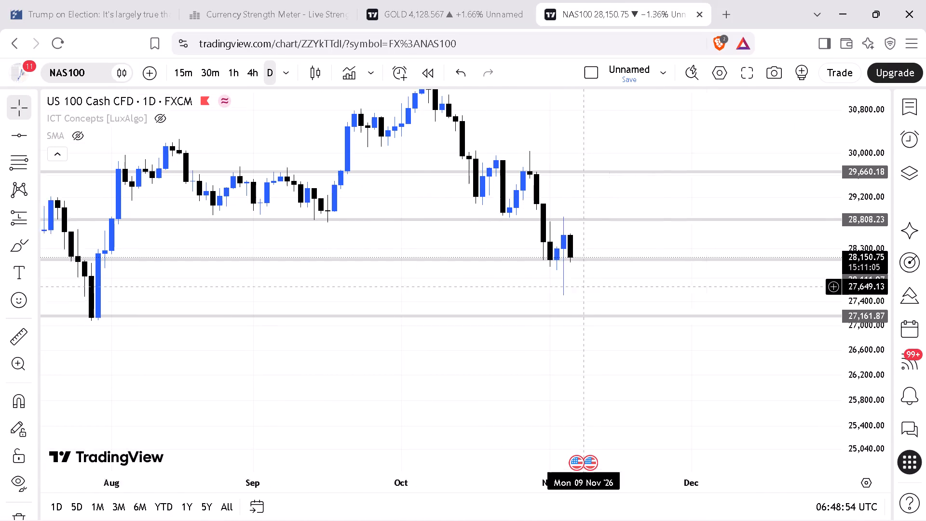
drag(579, 288, 482, 352)
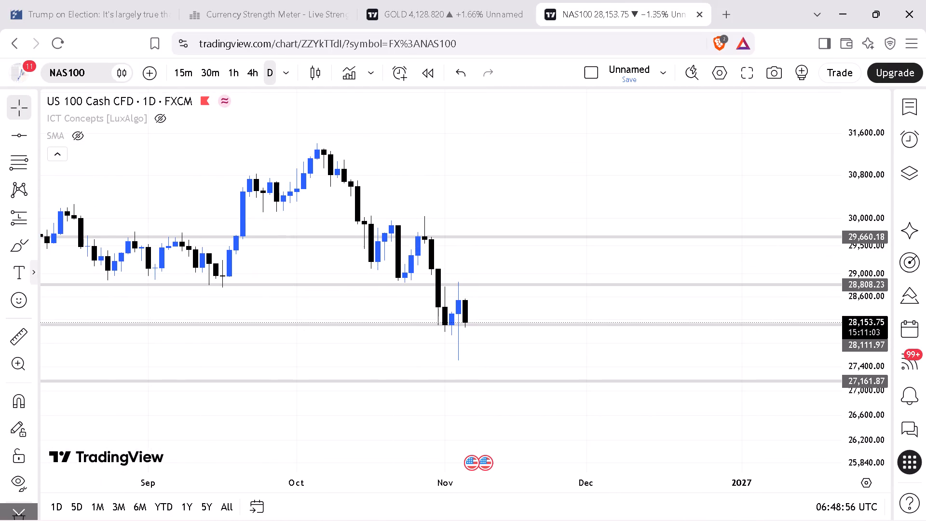
click(31, 273)
click(30, 245)
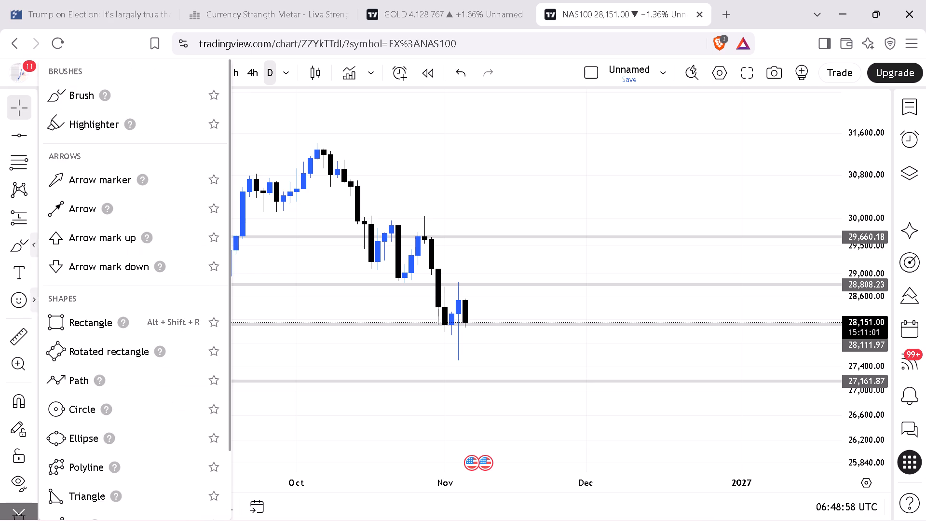
click(52, 325)
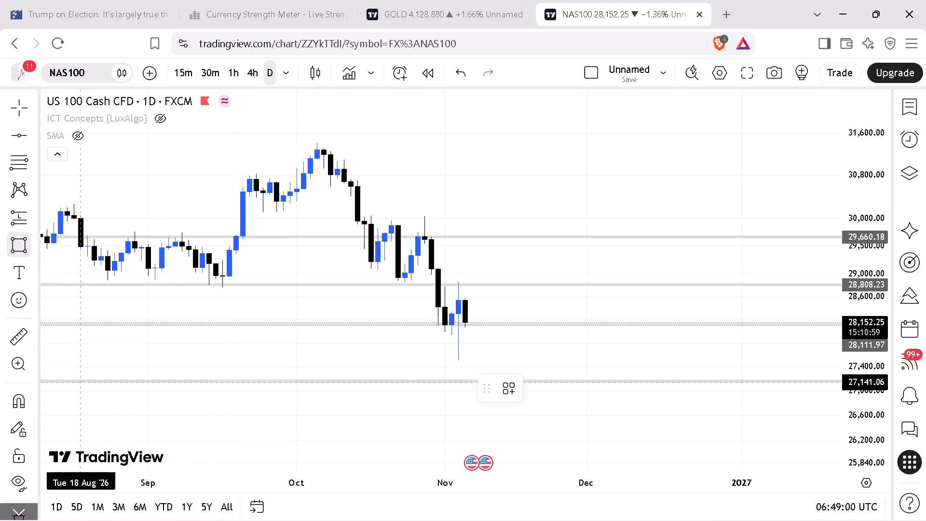
drag(86, 382, 366, 340)
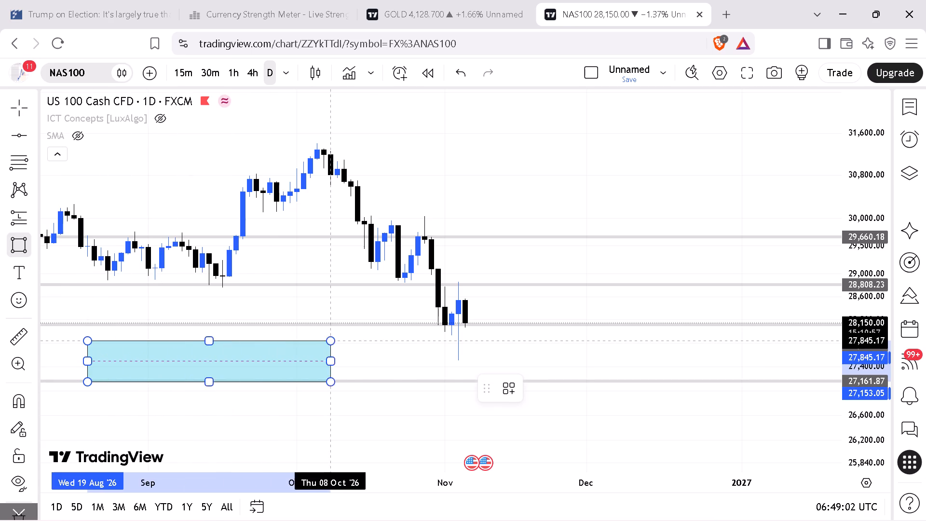
drag(366, 340, 612, 324)
click(612, 324)
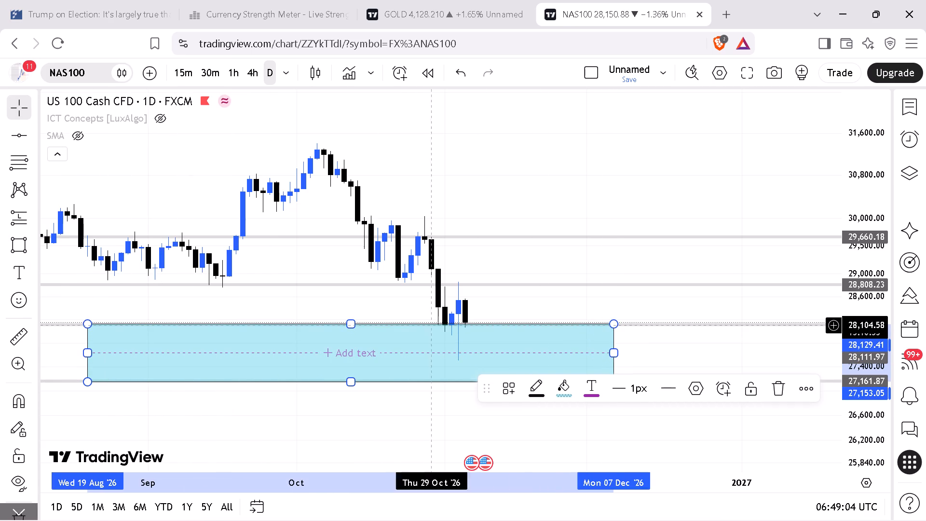
Draw a second rectangle from about 12 August to 9 December, spanning about 28,192 up to the 28,808 line.
click(12, 250)
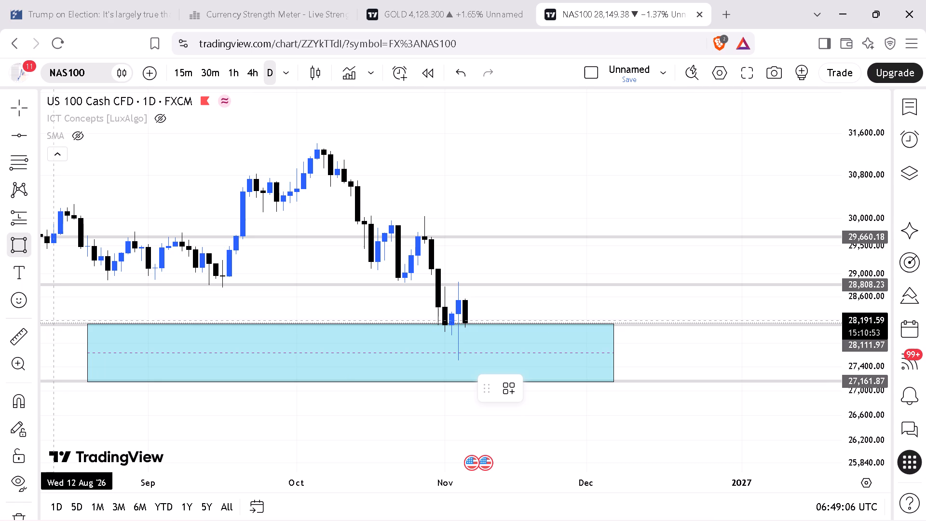
drag(54, 320, 621, 287)
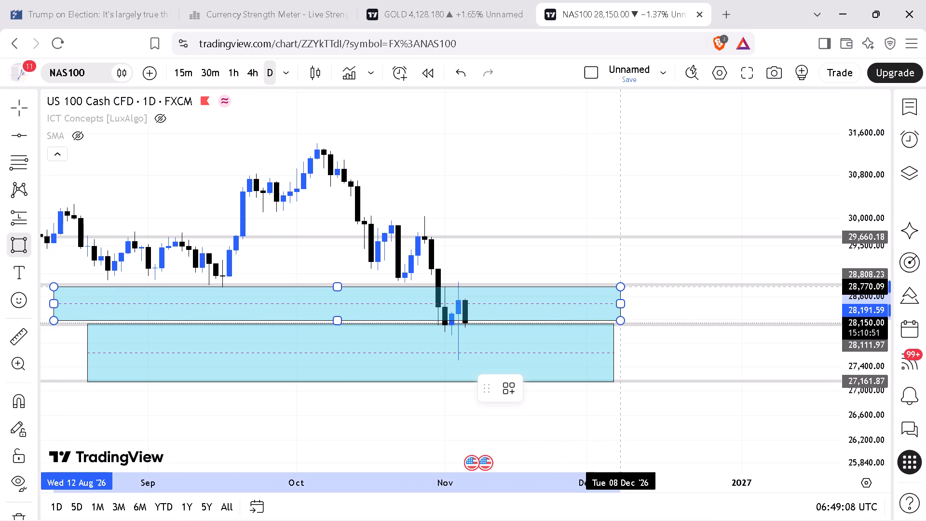
drag(621, 287, 625, 285)
click(625, 285)
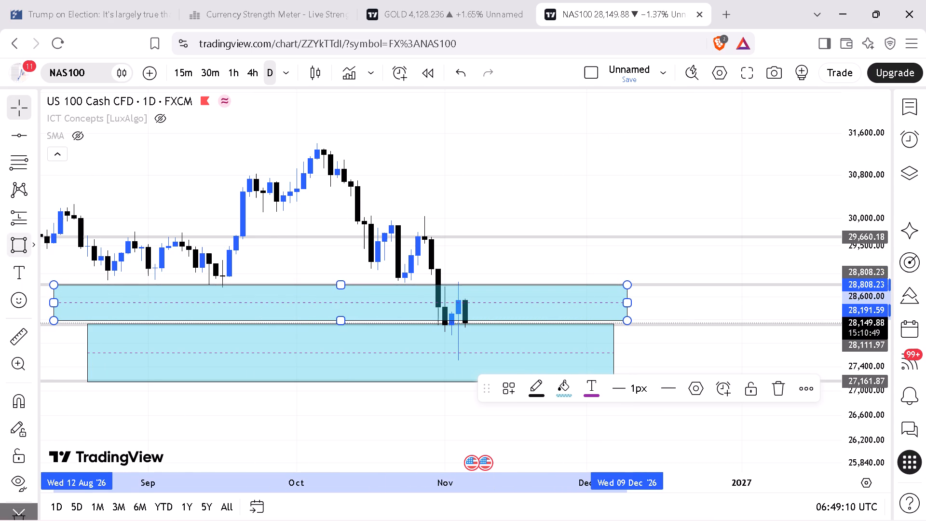
Draw a third rectangle from about 11 August to 27 November, spanning about 28,846 up to the 29,660 line.
click(15, 250)
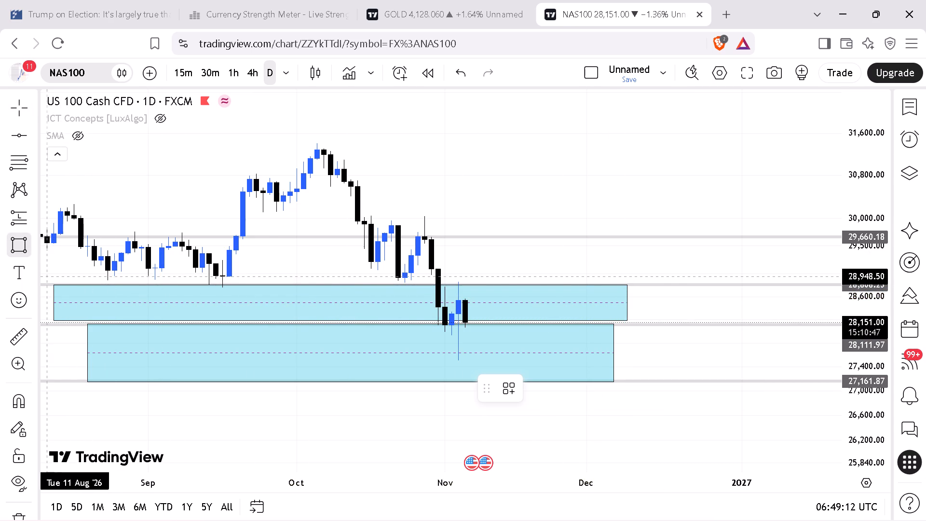
drag(44, 283, 51, 269)
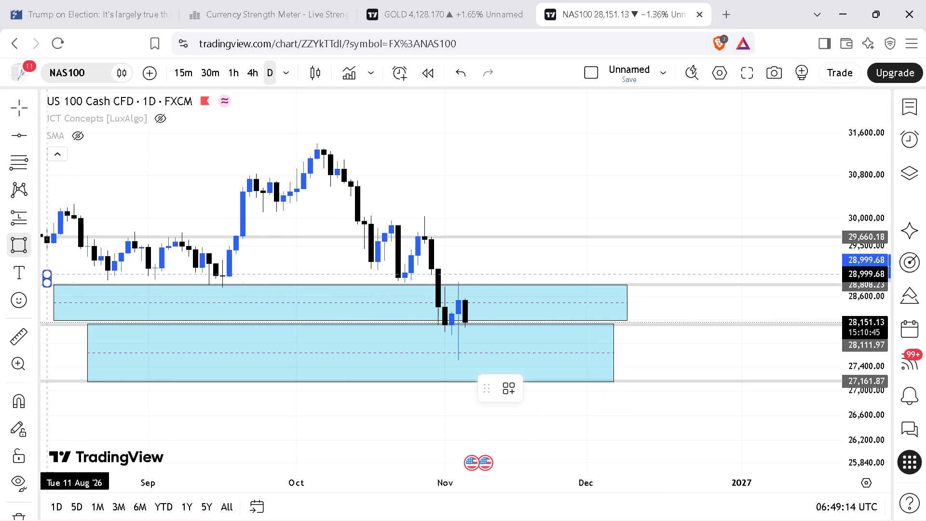
drag(51, 269, 564, 238)
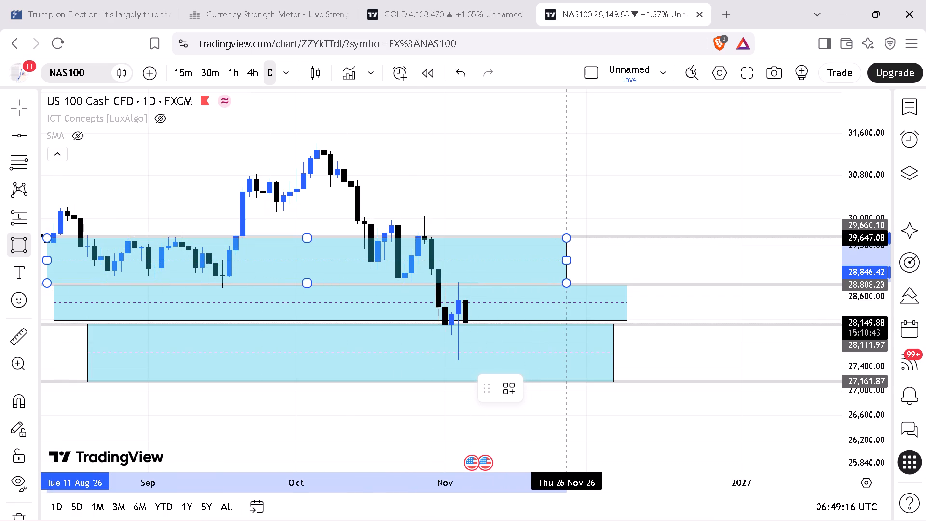
drag(564, 238, 570, 236)
click(570, 236)
Lower the bottom edge of the middle rectangle to about 28,129 and that of the upper rectangle to about 28,821.
drag(482, 205, 494, 197)
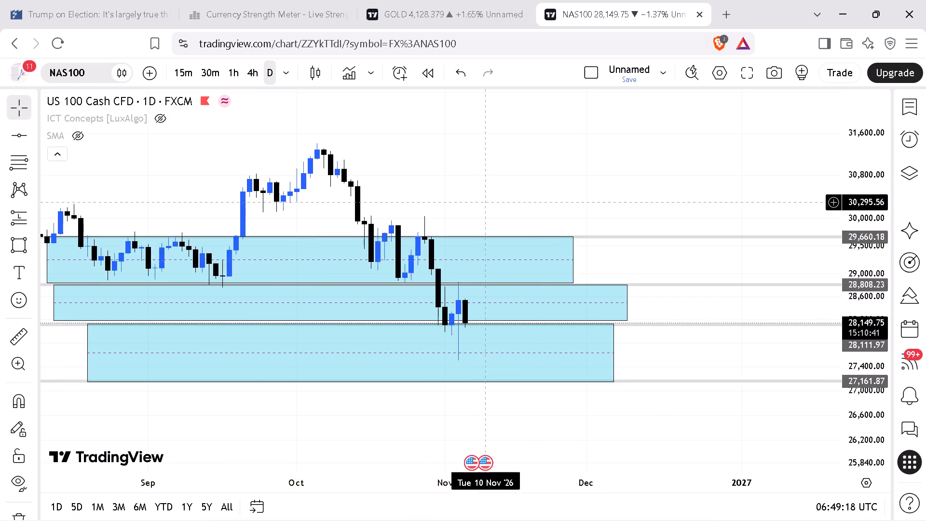
drag(494, 197, 679, 75)
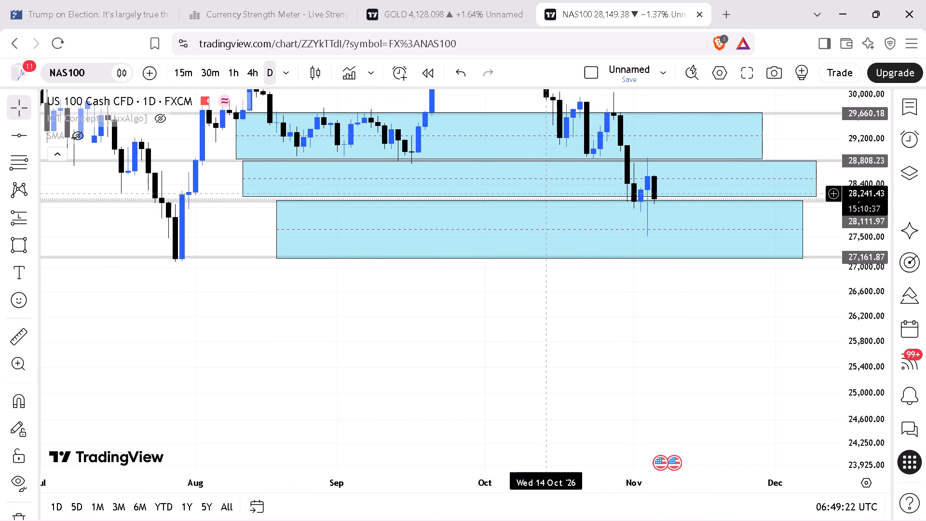
drag(531, 194, 531, 196)
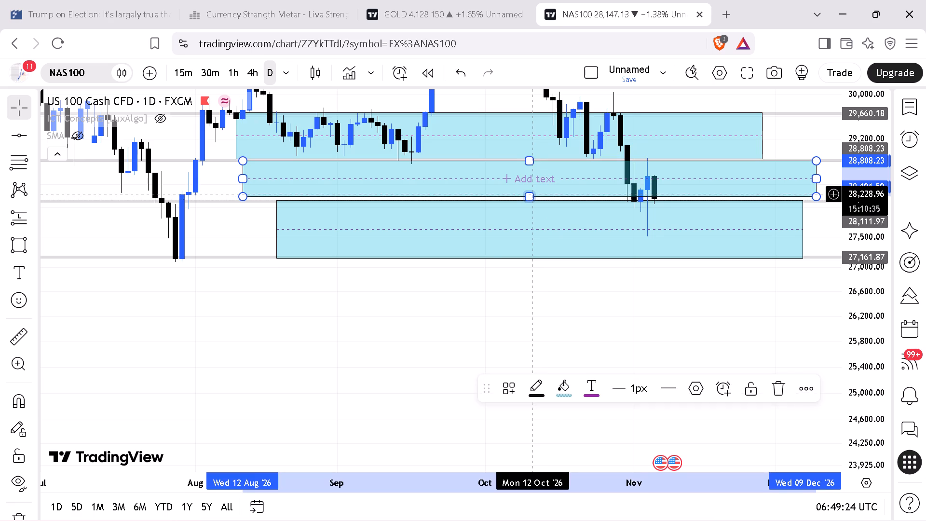
drag(531, 196, 538, 199)
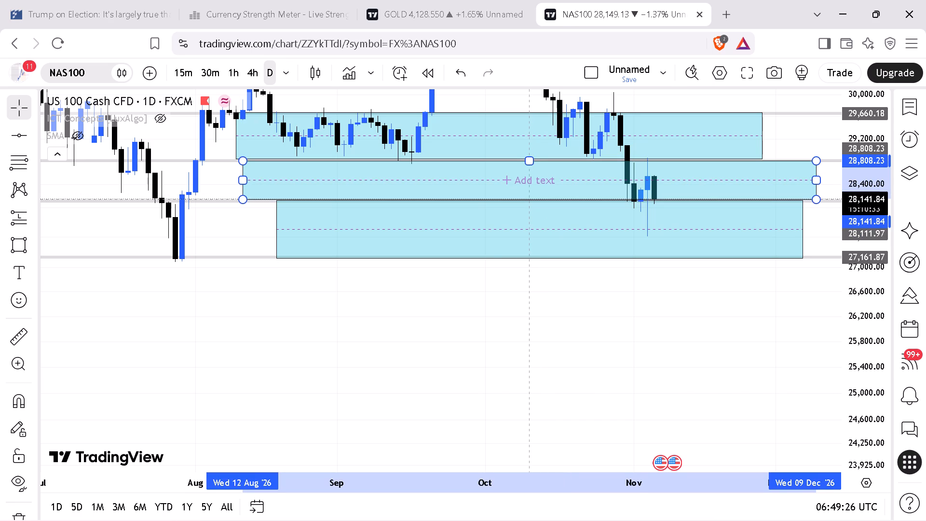
drag(538, 199, 541, 200)
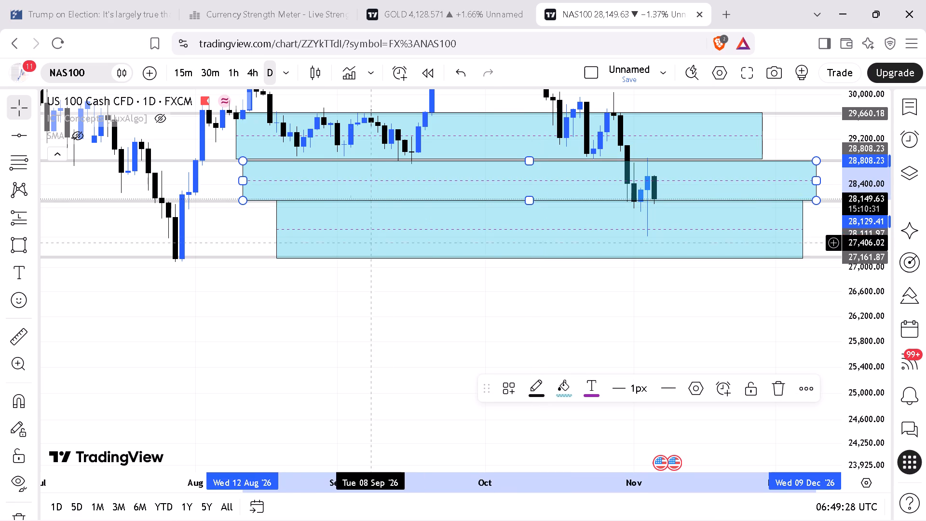
drag(364, 310, 241, 343)
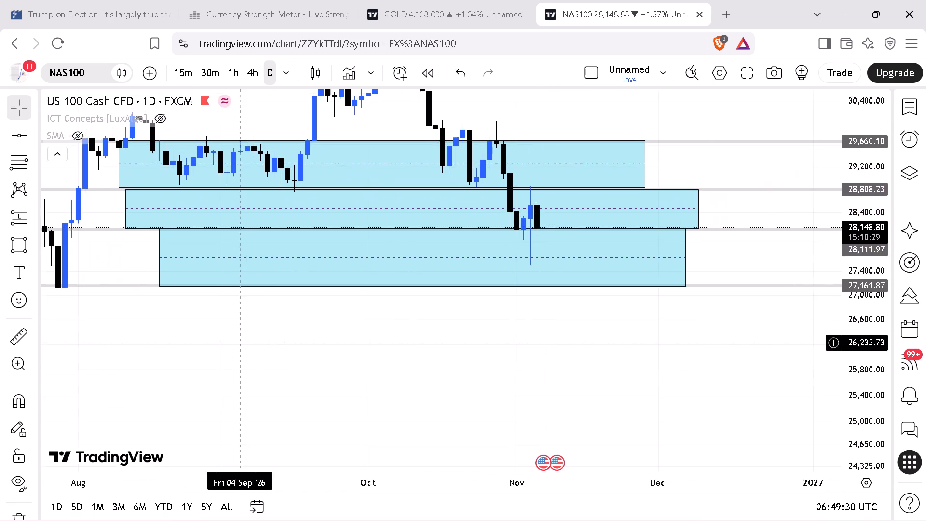
drag(241, 343, 240, 343)
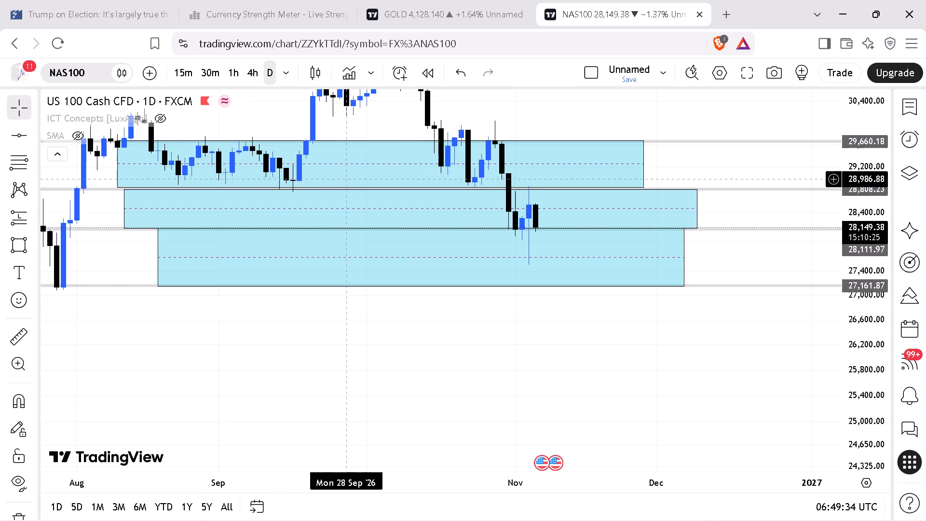
drag(381, 186, 385, 188)
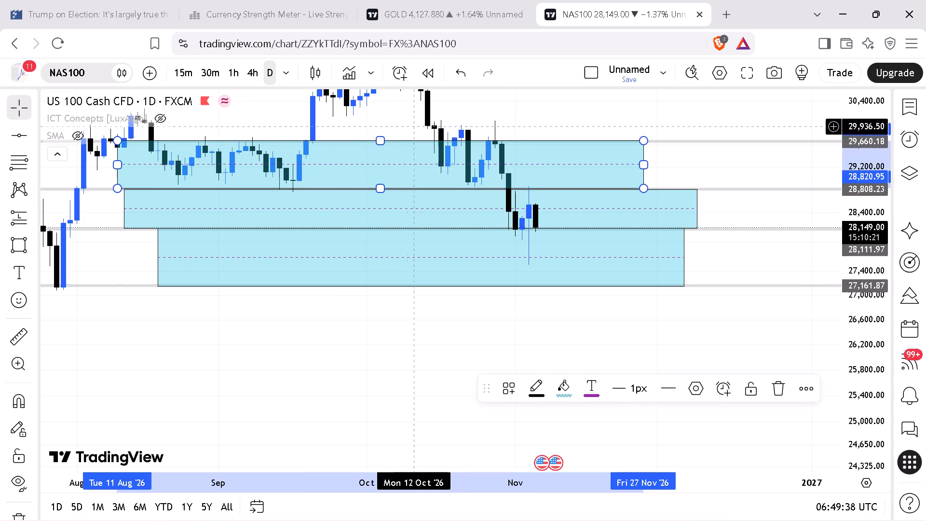
Raise the upper rectangle's top edge to about 29,857 and move the highest horizontal line up to about 29,831.
drag(520, 99, 587, 167)
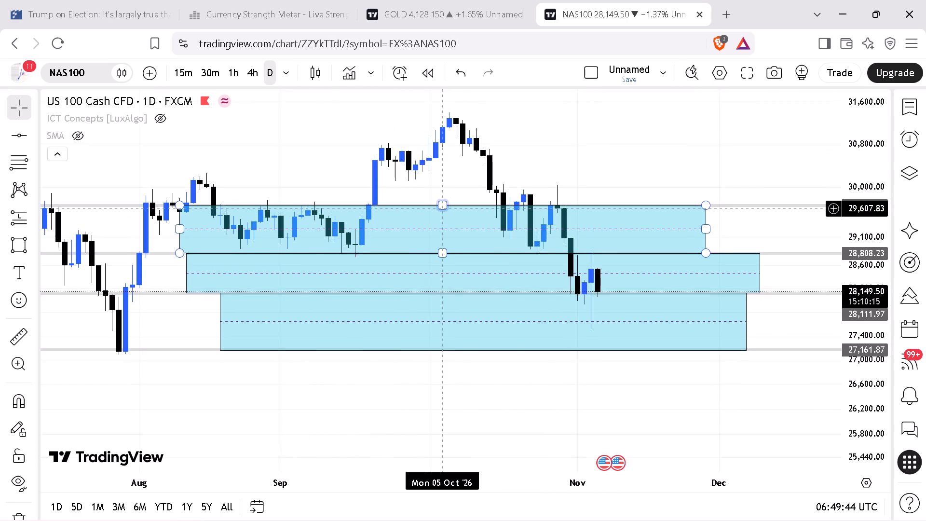
drag(445, 208, 442, 195)
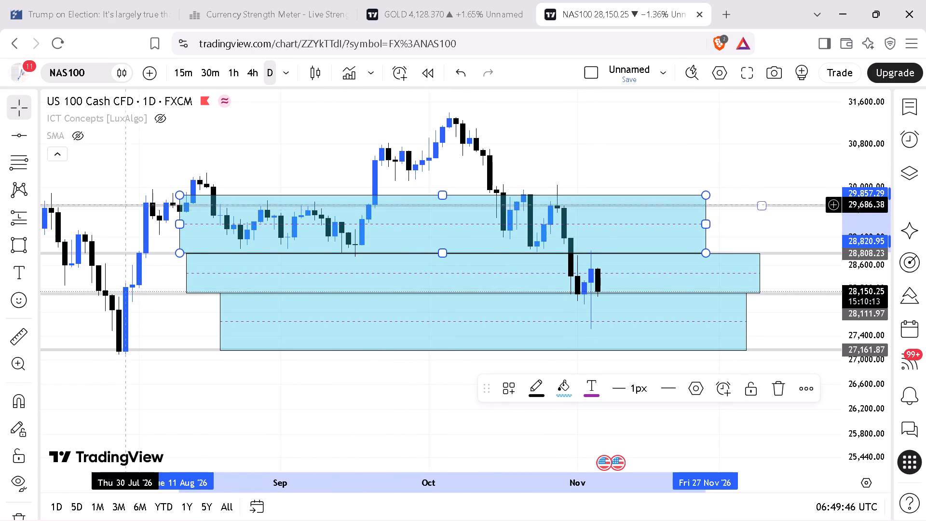
drag(99, 205, 106, 197)
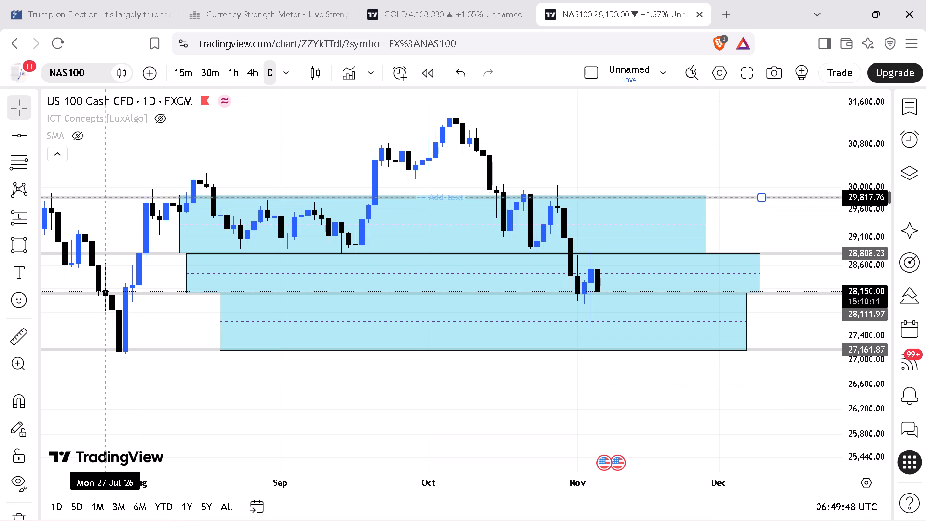
drag(106, 197, 108, 196)
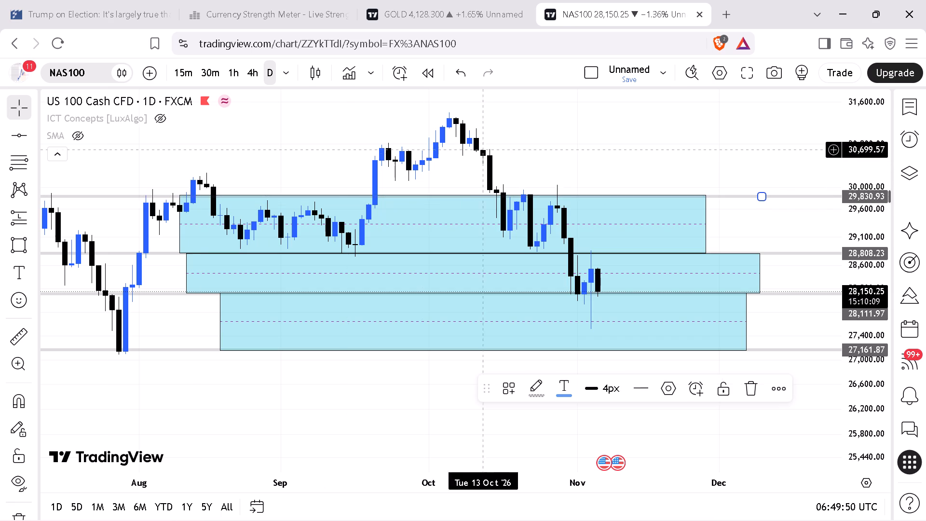
Change the middle rectangle's fill to grey and the lowest rectangle's fill to light orange.
drag(573, 148, 470, 151)
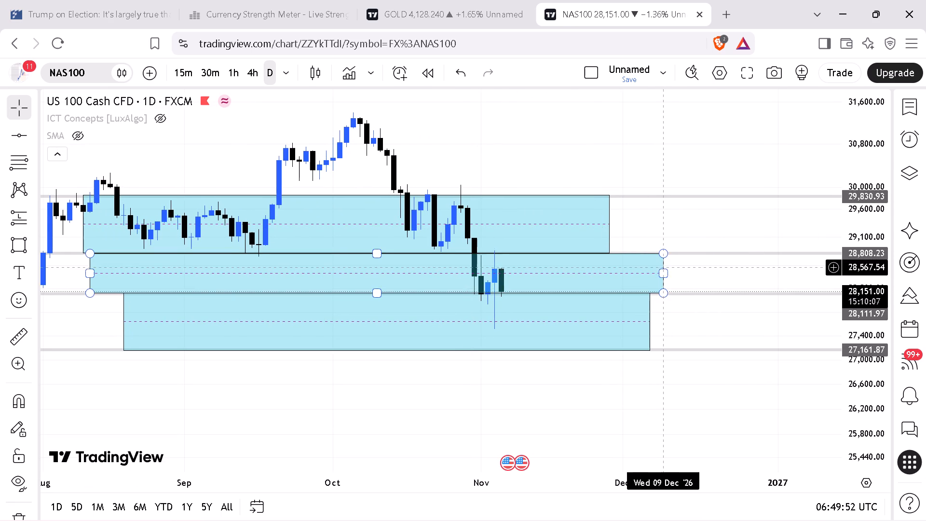
click(662, 271)
click(565, 390)
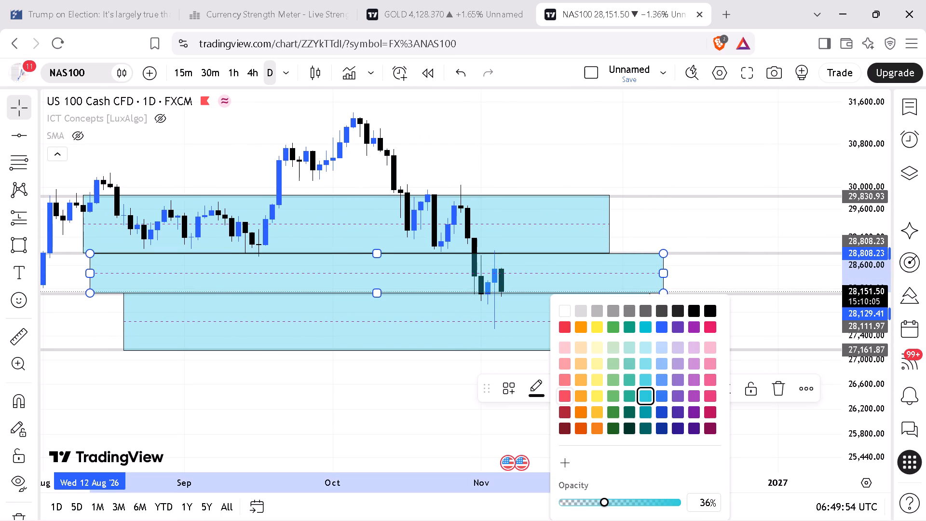
click(609, 307)
click(647, 319)
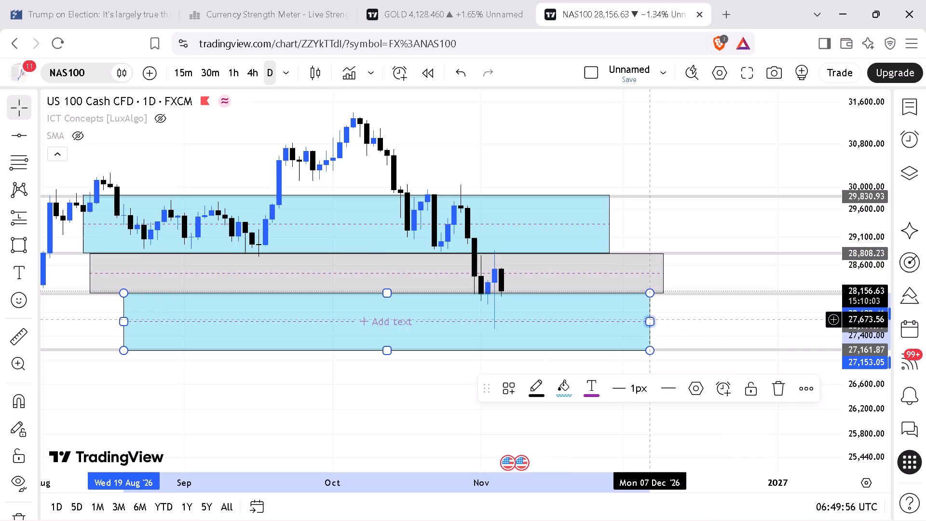
click(558, 392)
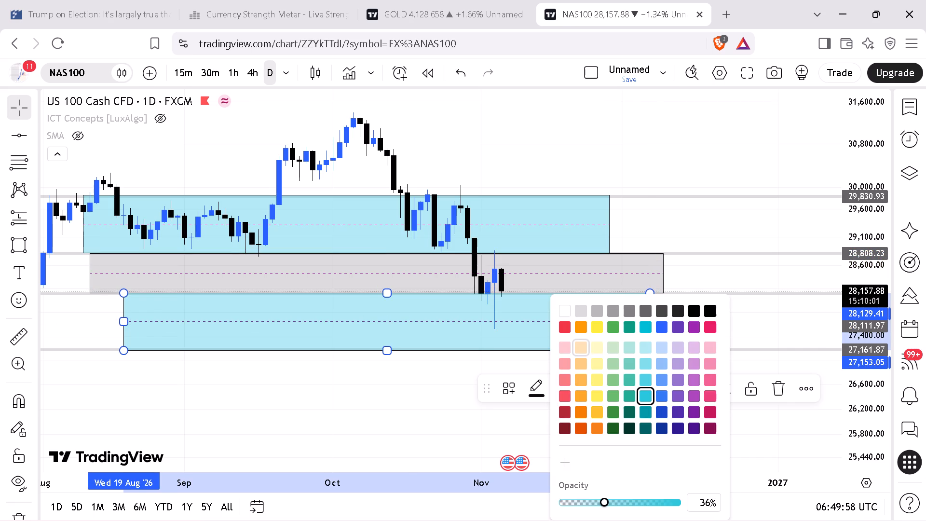
click(577, 360)
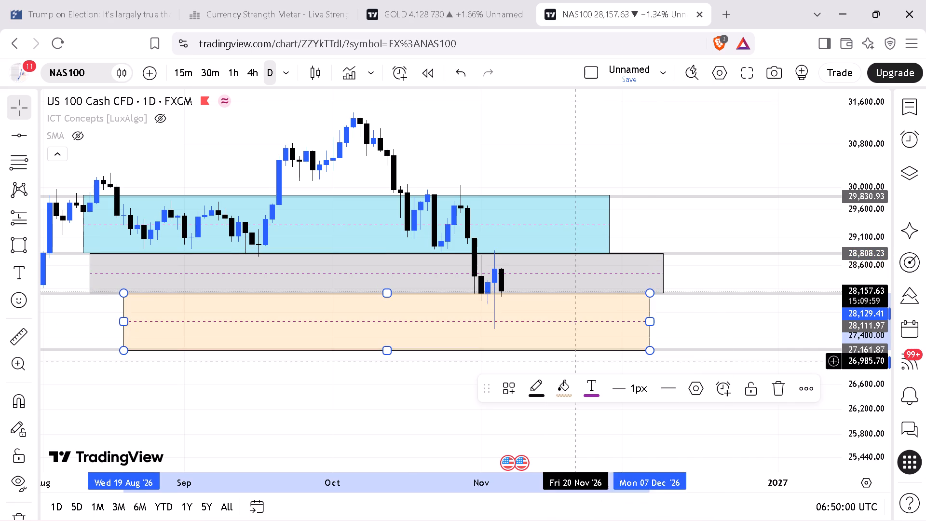
click(672, 146)
Add a text note reading "Daily Bullish/Current Tap Support" above the zones at 2 November, about 30,931.
drag(548, 140, 694, 123)
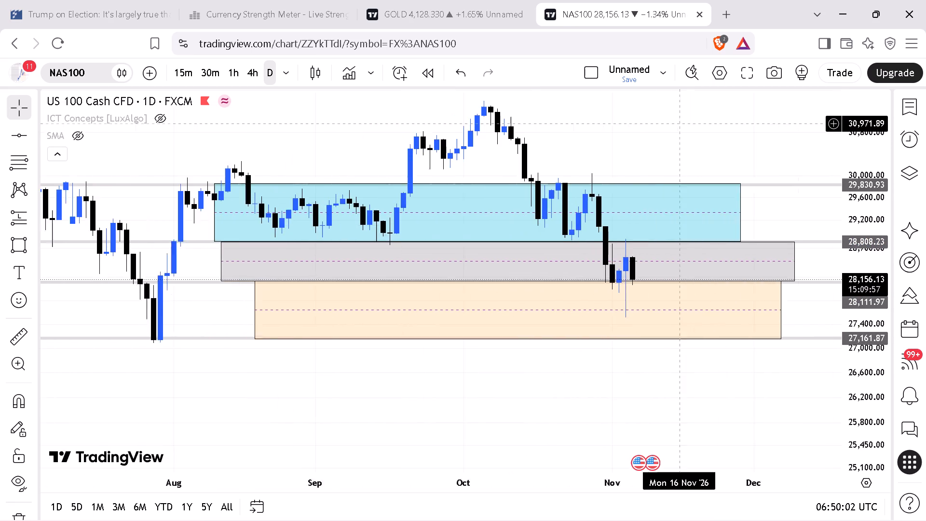
drag(694, 123, 640, 162)
drag(658, 150, 572, 158)
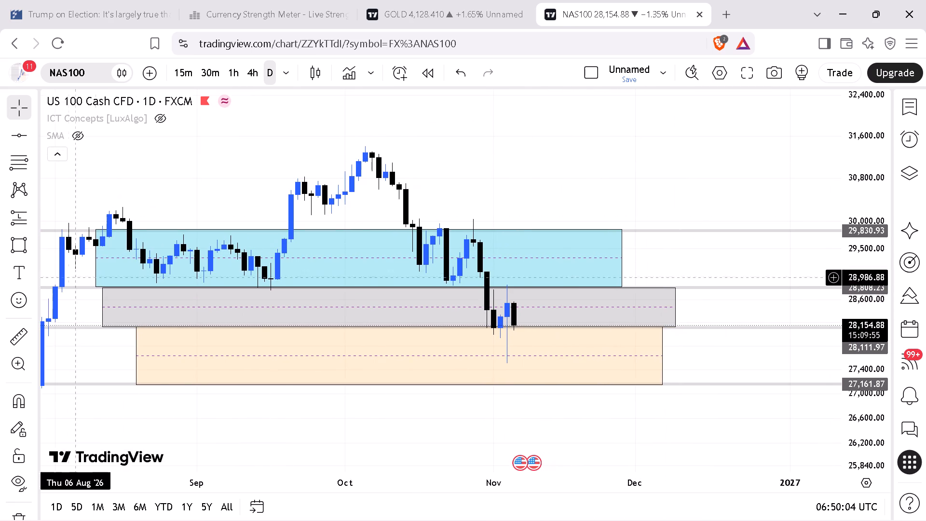
click(24, 277)
click(495, 171)
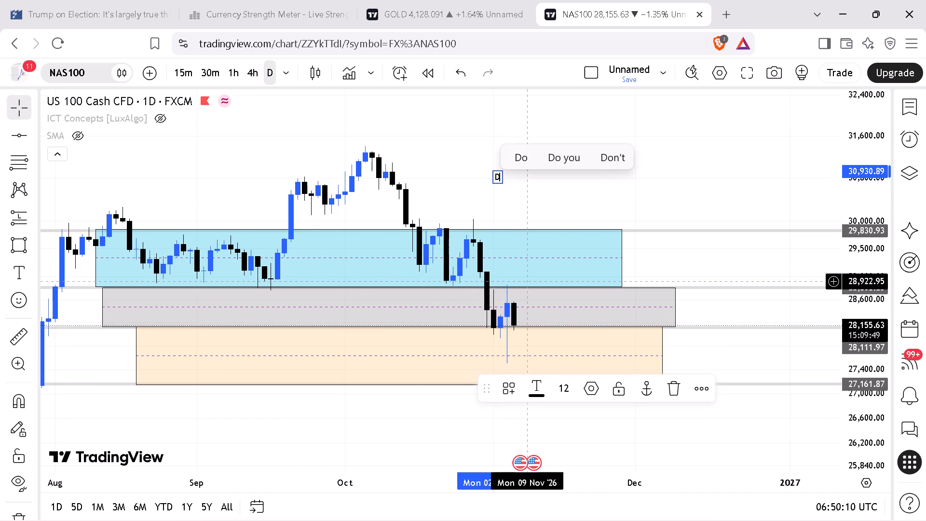
text(aily)
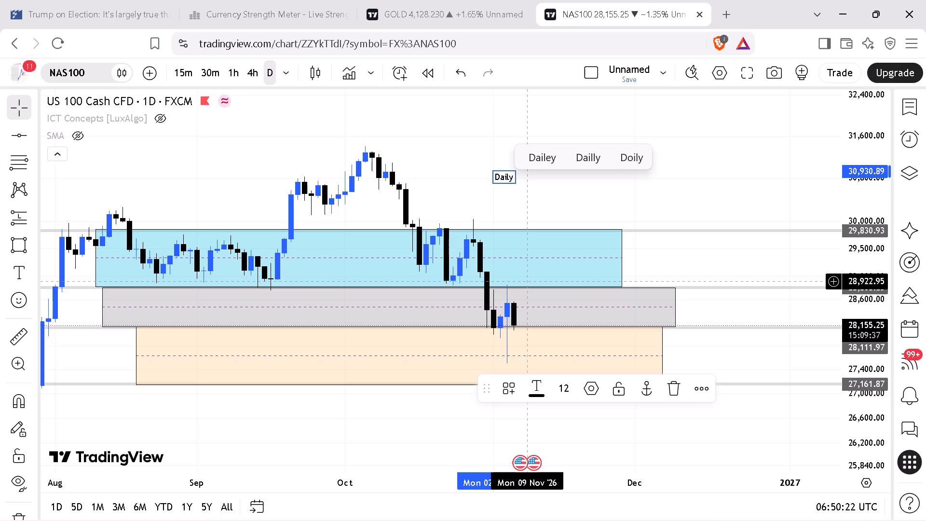
key(space)
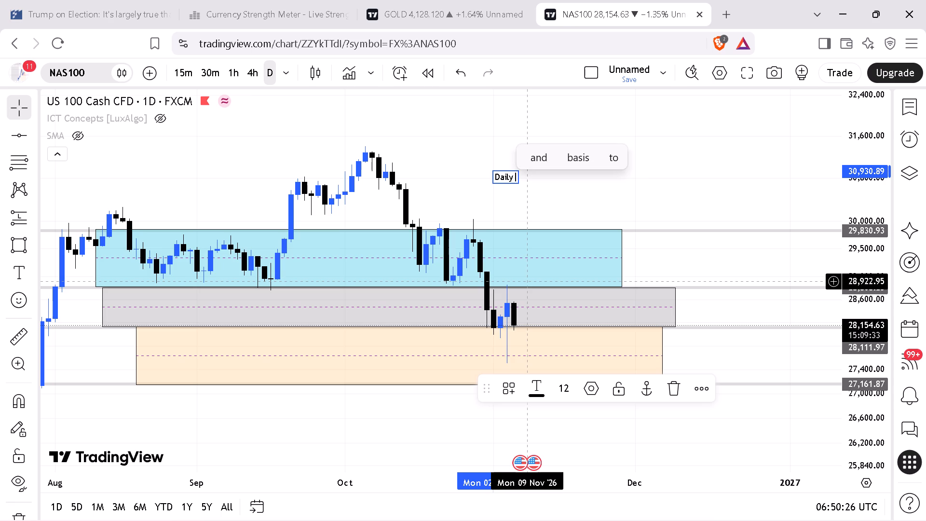
text(ullish)
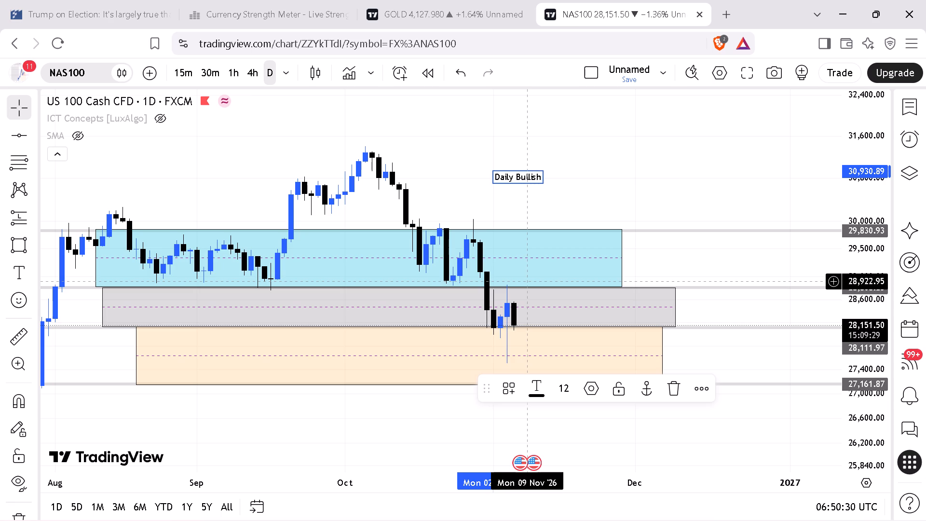
key(slash)
key(c)
text(urrent)
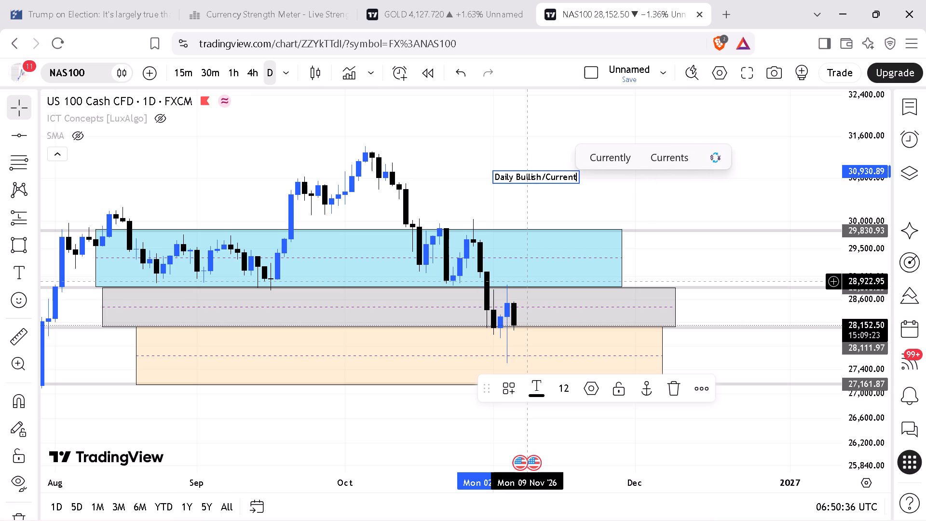
key(space)
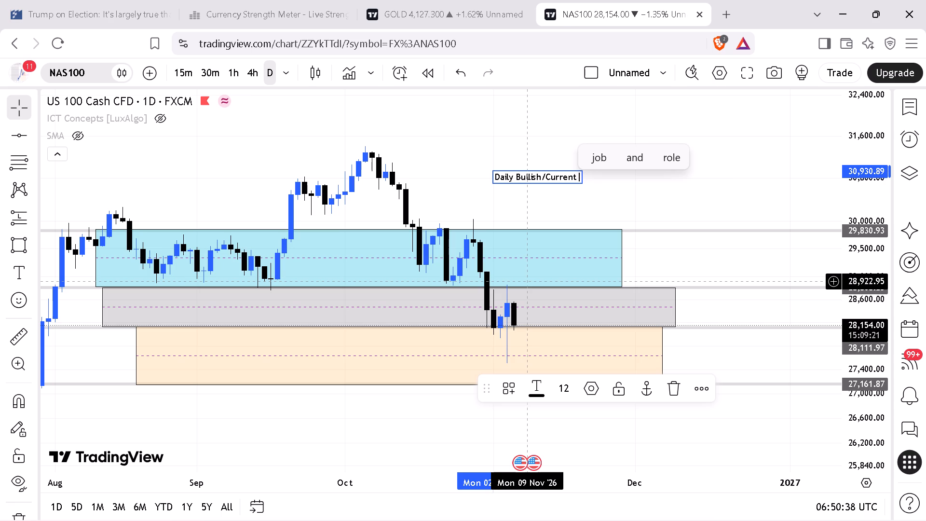
key(space)
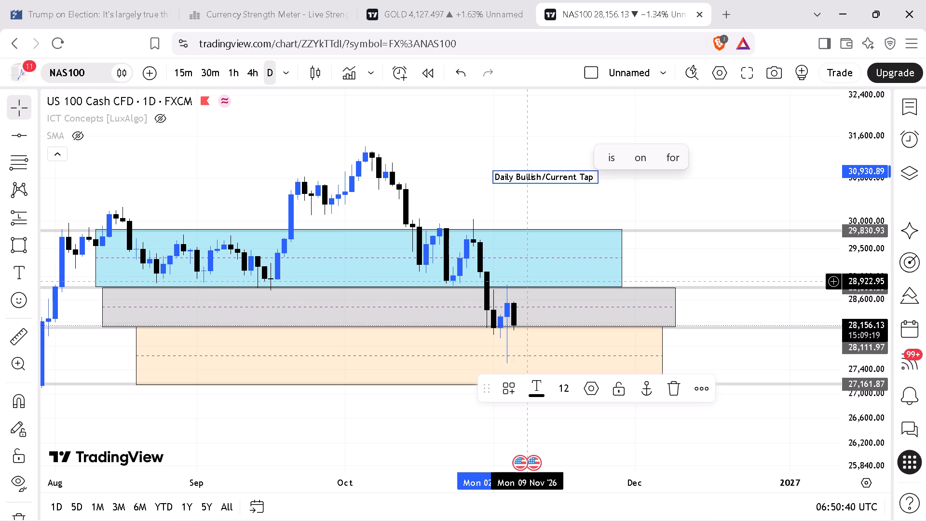
text(pport)
key(BackSpace)
key(BackSpace)
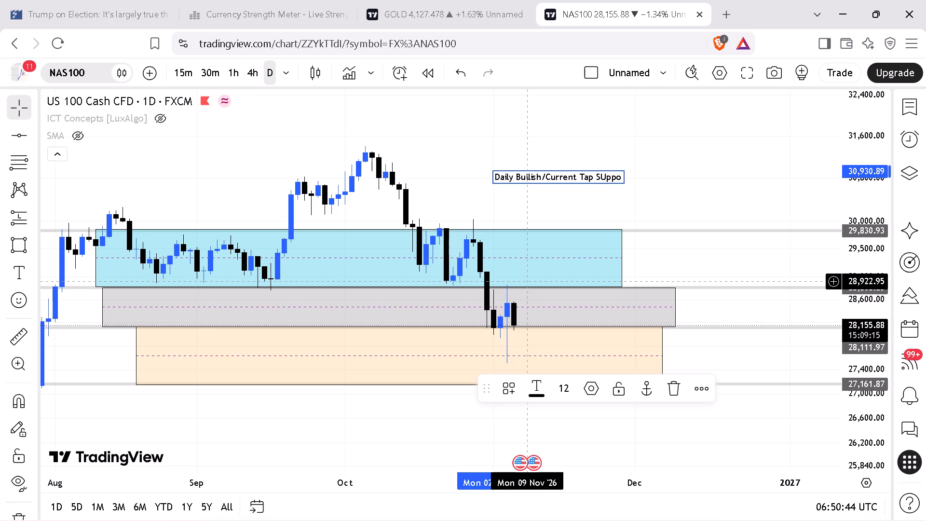
key(BackSpace)
key(BackSpace)
key(BackSpace)
key(BackSpace)
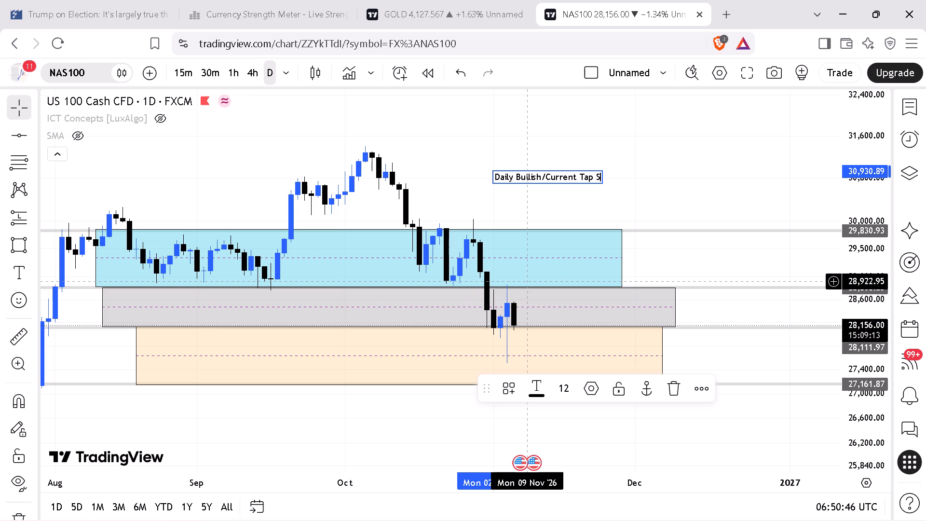
text(upport)
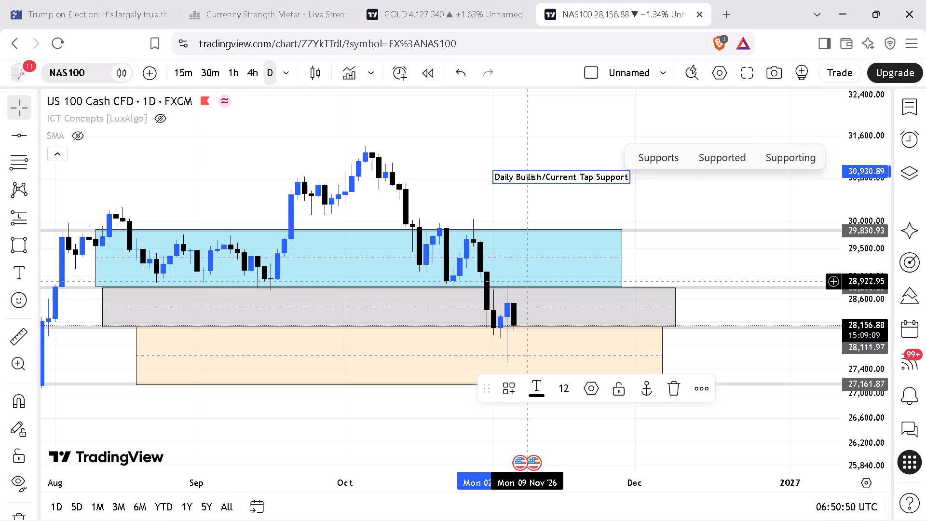
Insert the word "Bearish" between "Current" and "Tap" in the text note.
key(Left)
key(Left)
key(Left)
key(Left)
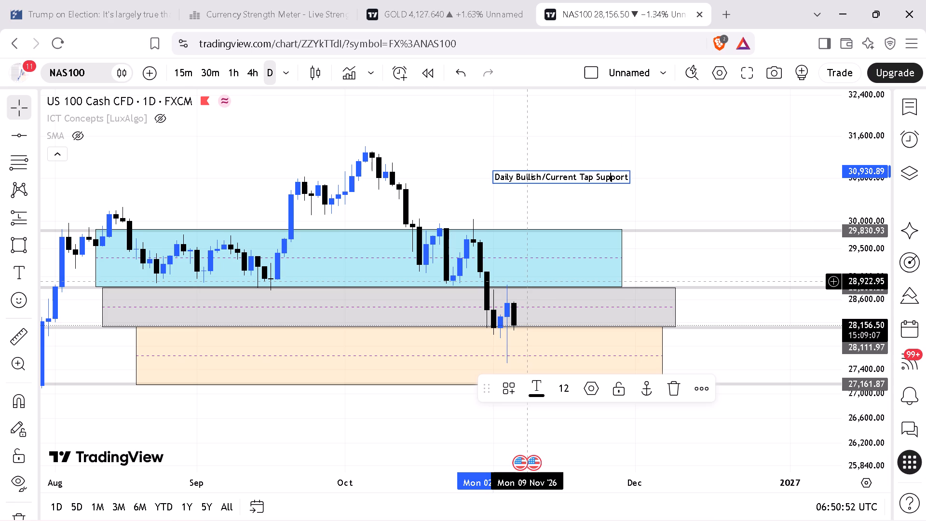
key(Left)
key(Left)
key(Left)
key(Left)
key(Left)
key(Left)
key(Left)
text(earish)
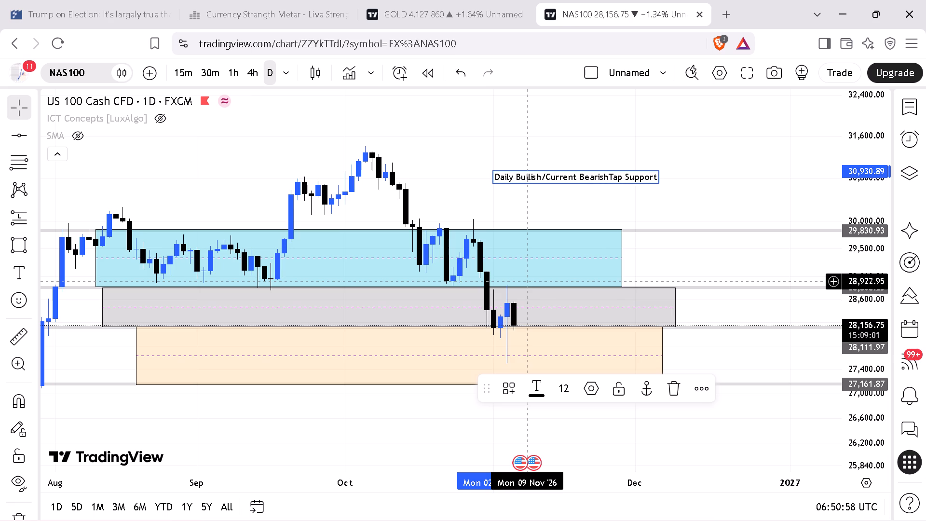
key(space)
Append "Target WITH no TW" to the end of the text note.
key(Right)
key(Right)
key(Right)
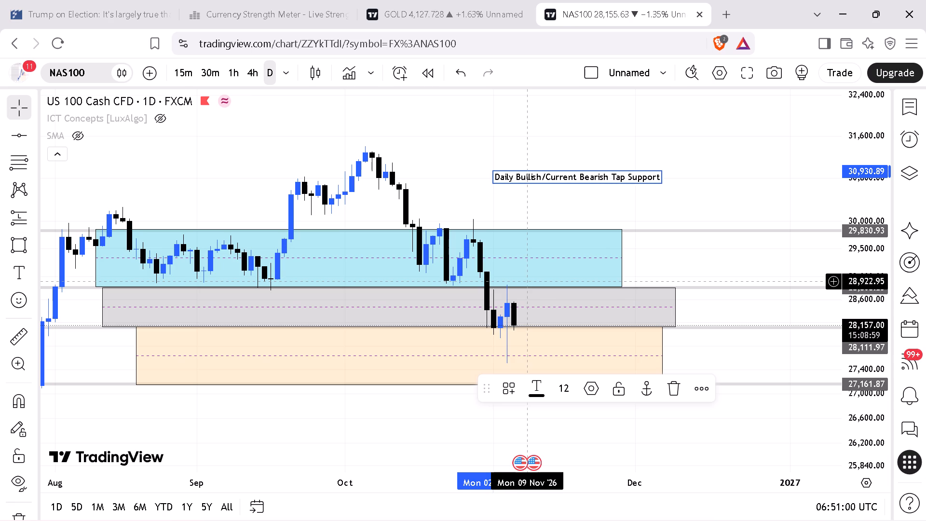
key(Right)
key(Right)
key(Right)
key(Right)
key(Right)
key(Right)
key(Right)
key(Right)
key(space)
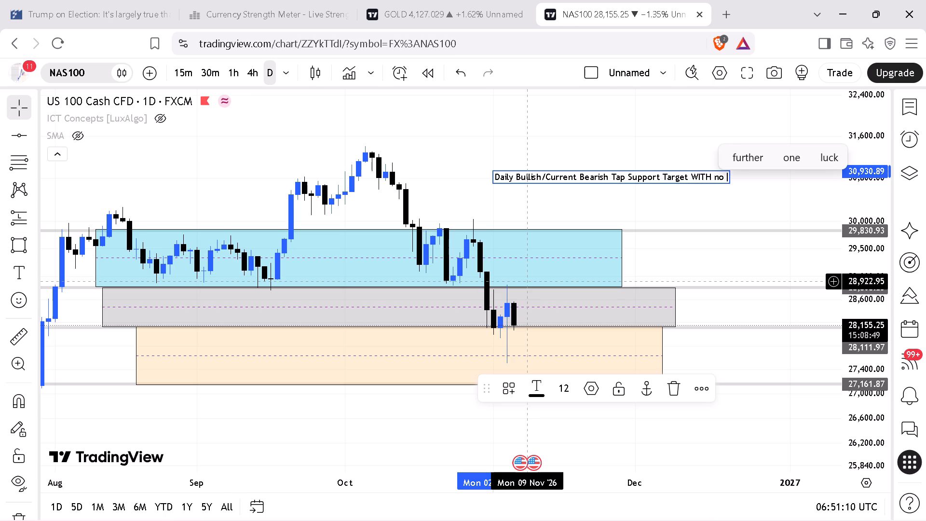
key(t)
key(w)
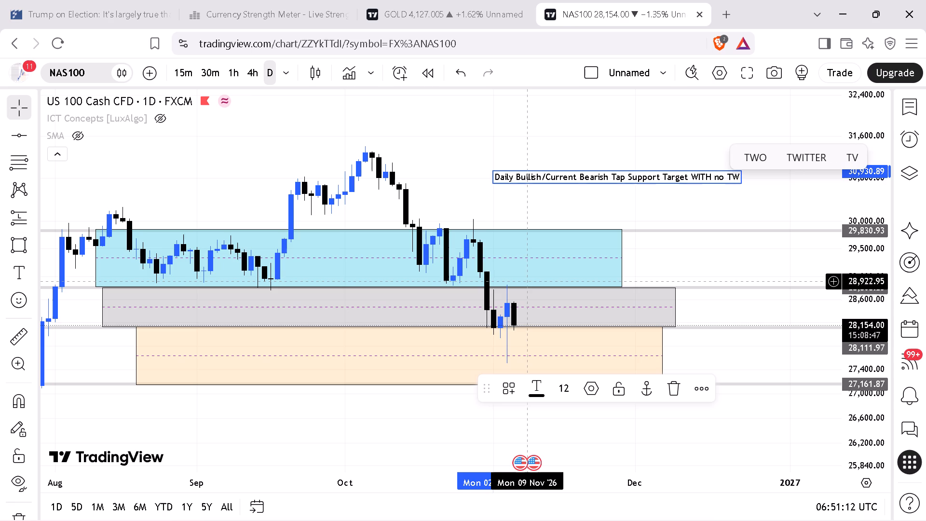
Replace the uppercase "WITH" in the note with lowercase "with".
key(Left)
key(Left)
key(Left)
key(Left)
key(Left)
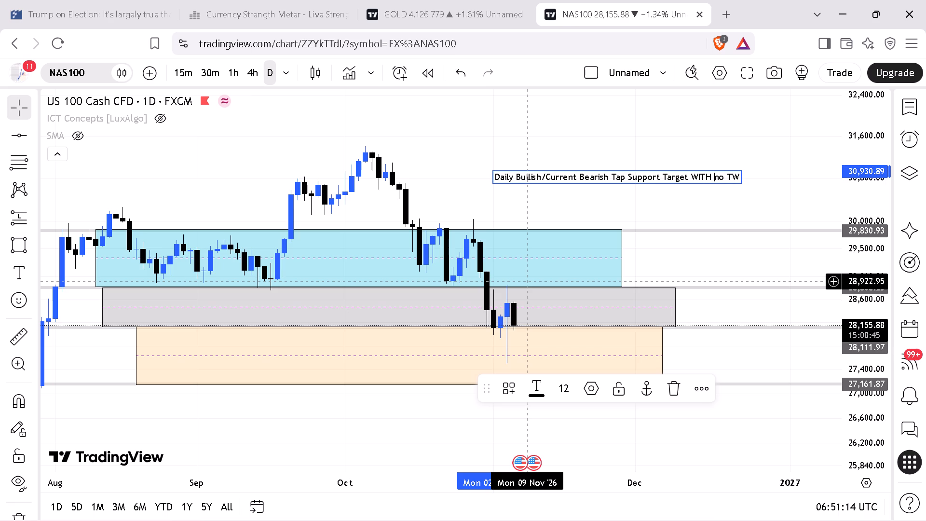
key(Left)
key(BackSpace)
key(BackSpace)
key(BackSpace)
key(BackSpace)
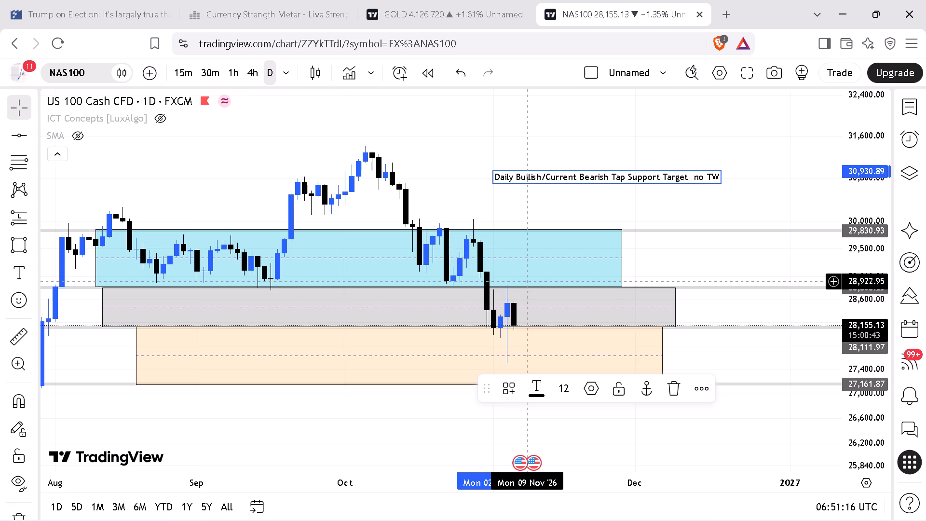
text(with)
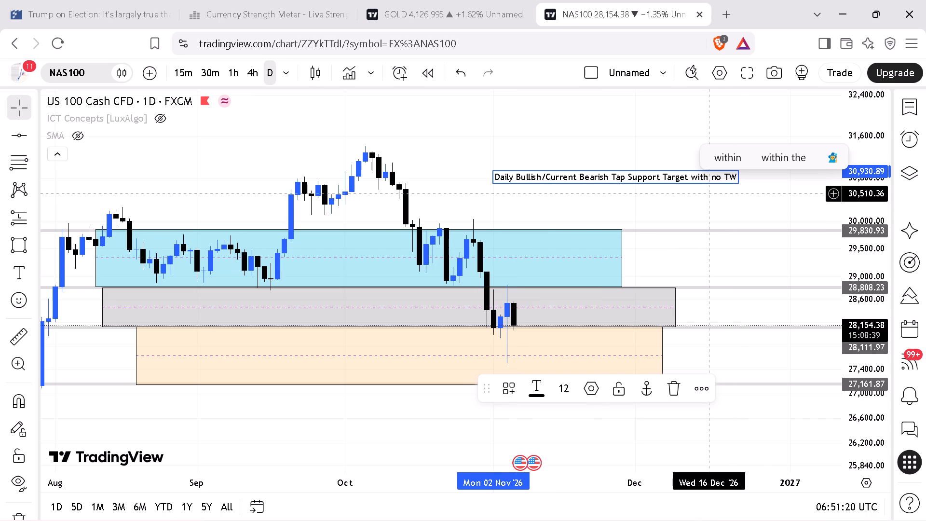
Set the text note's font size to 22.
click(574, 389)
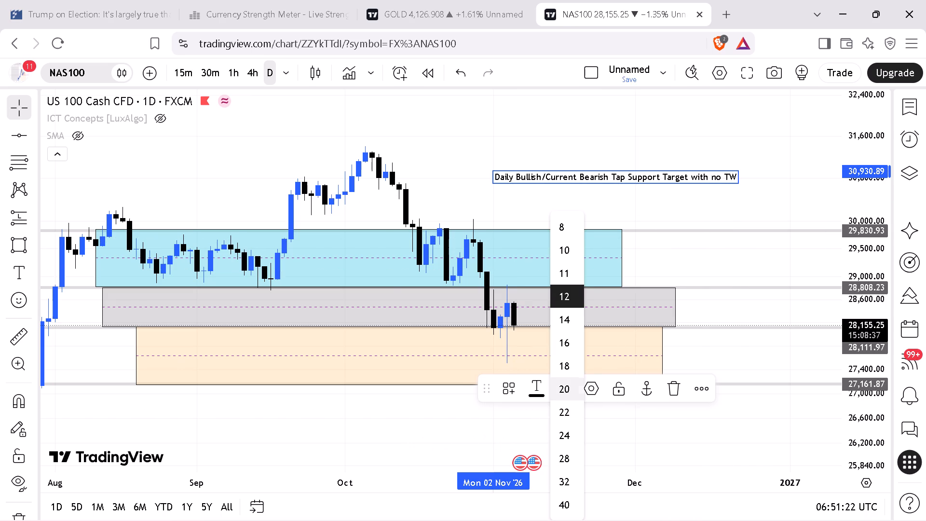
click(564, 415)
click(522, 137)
Set the text note's font size to 18 and move it up to 30 October, about 31,164.
drag(576, 129, 541, 137)
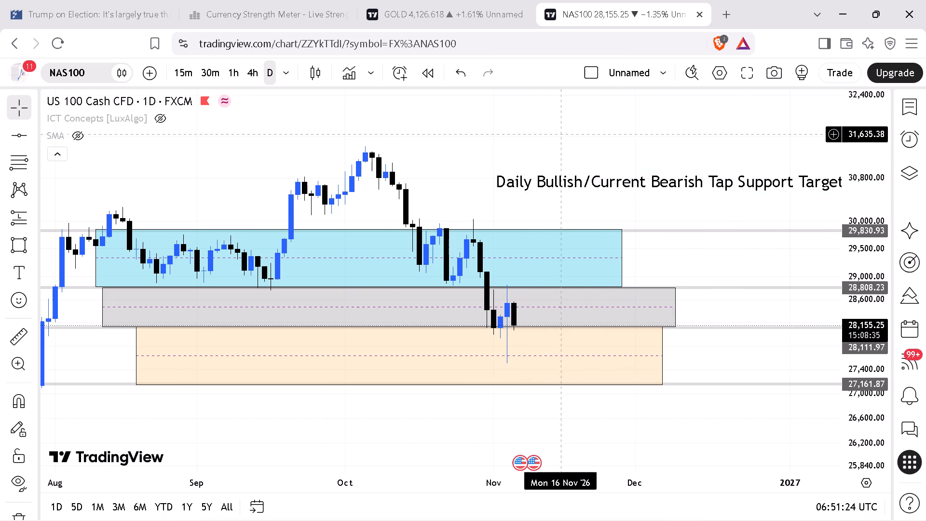
drag(541, 137, 444, 169)
drag(503, 480, 617, 477)
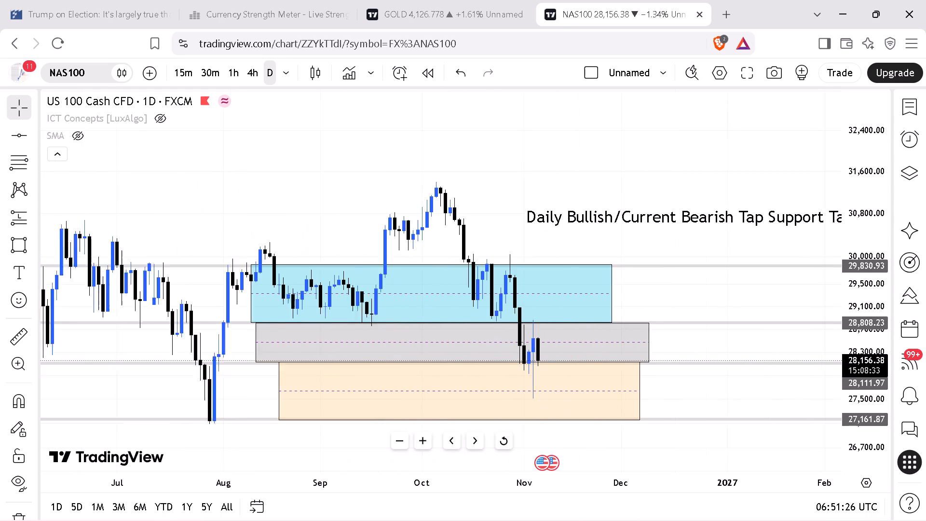
drag(617, 477, 617, 474)
drag(577, 167, 376, 138)
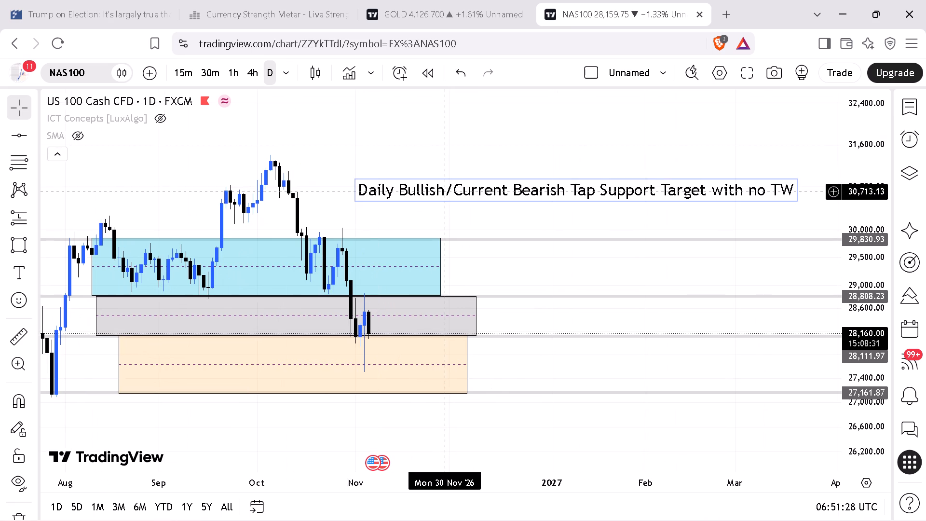
click(444, 191)
click(558, 391)
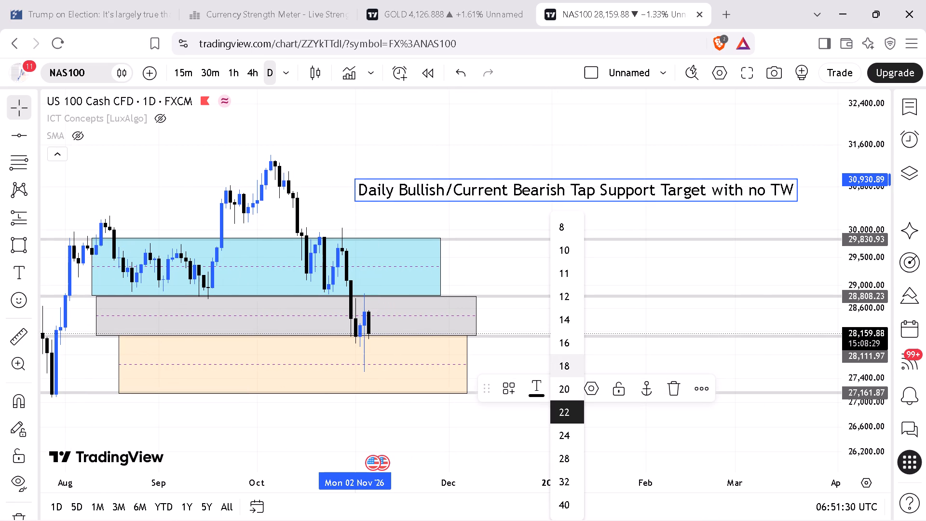
click(563, 364)
click(487, 206)
drag(465, 192, 462, 179)
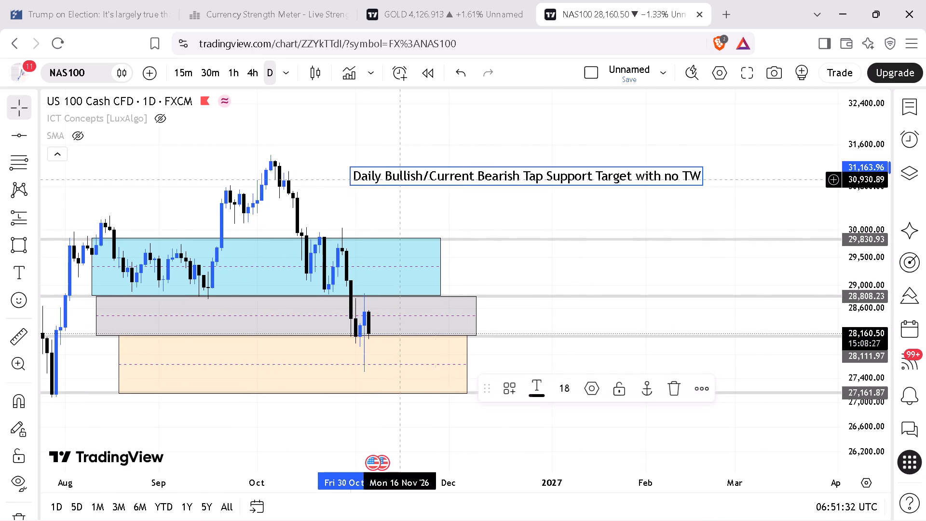
Frame the marked daily NAS100 chart with its text note and capture it as a rectangular screen snip.
drag(312, 148, 403, 149)
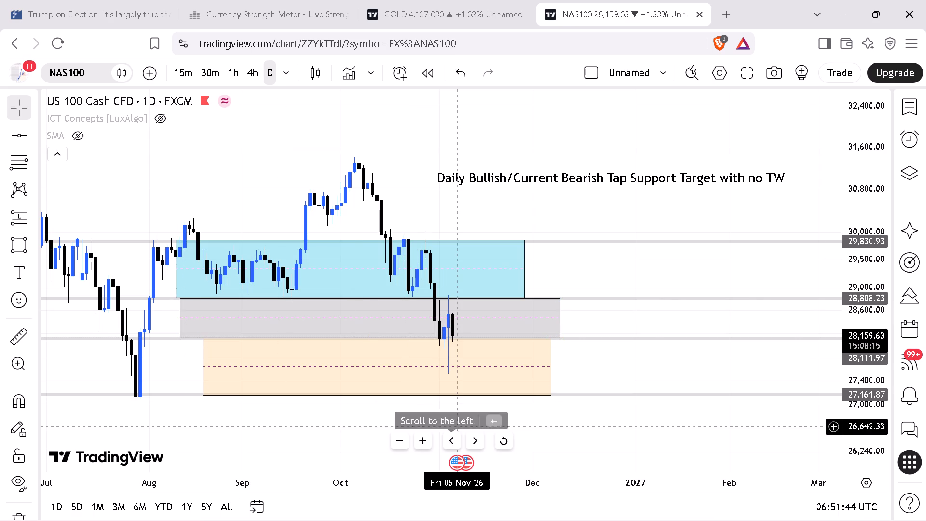
click(555, 202)
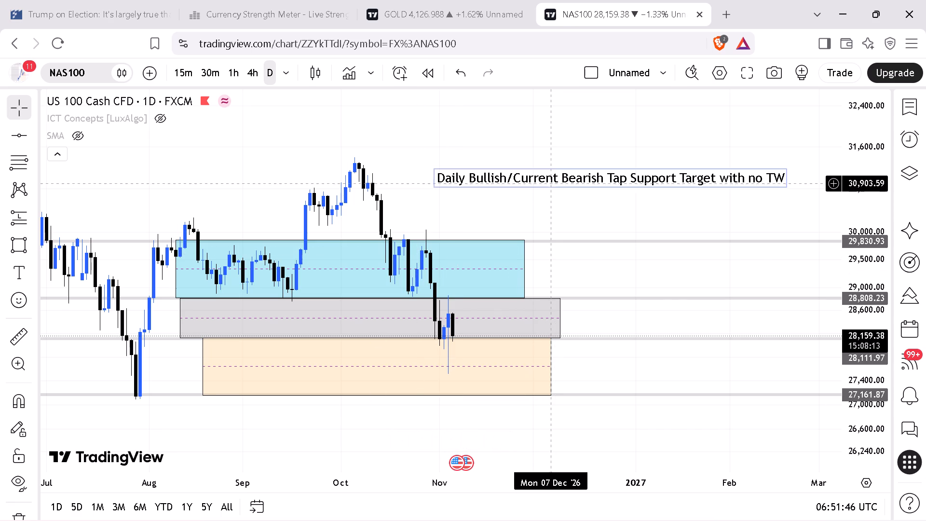
click(555, 176)
drag(489, 134, 449, 140)
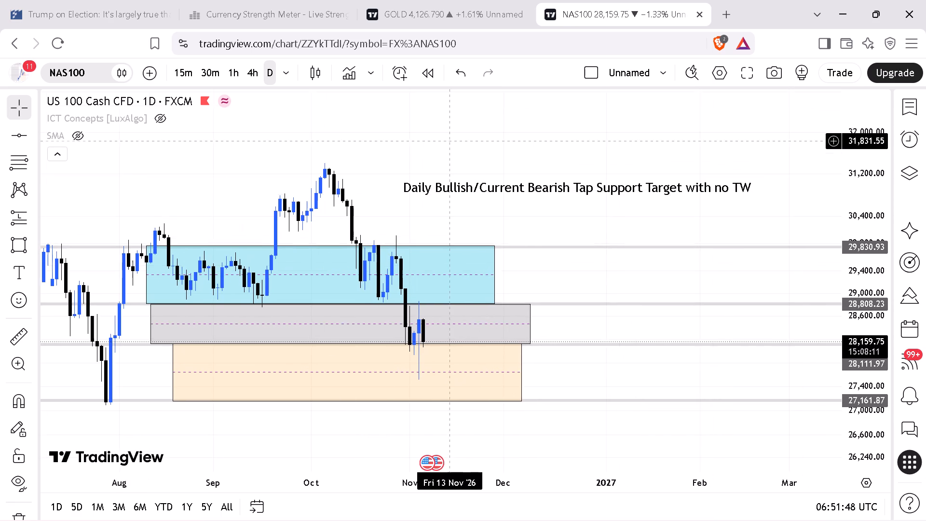
drag(449, 140, 484, 128)
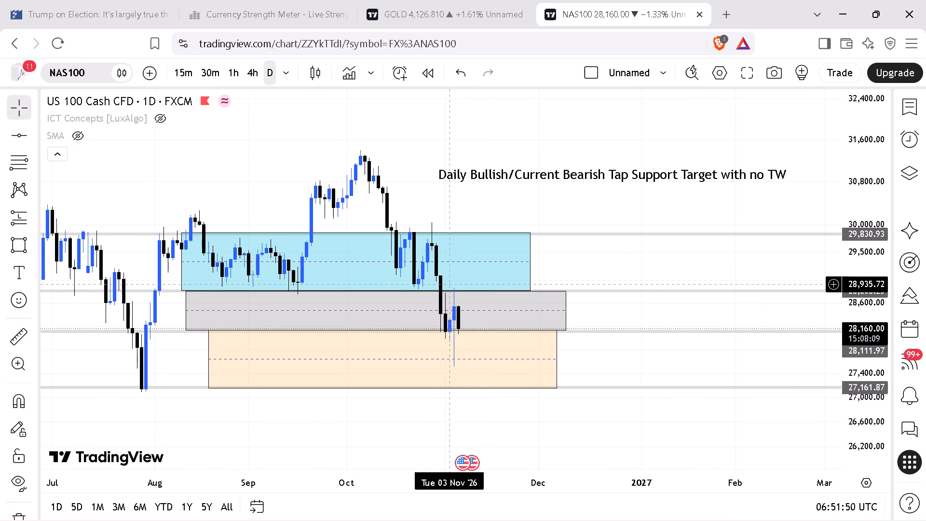
click(613, 200)
drag(596, 194, 579, 222)
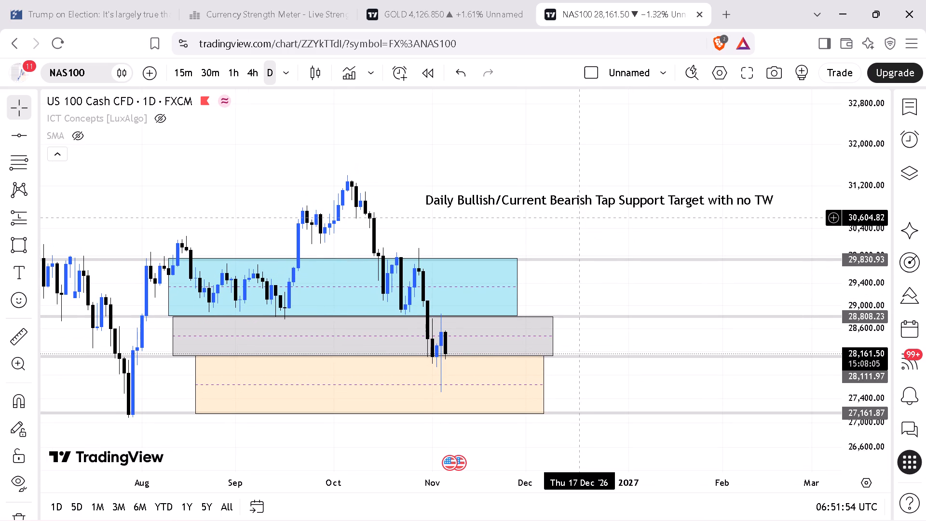
key(shift+super+s)
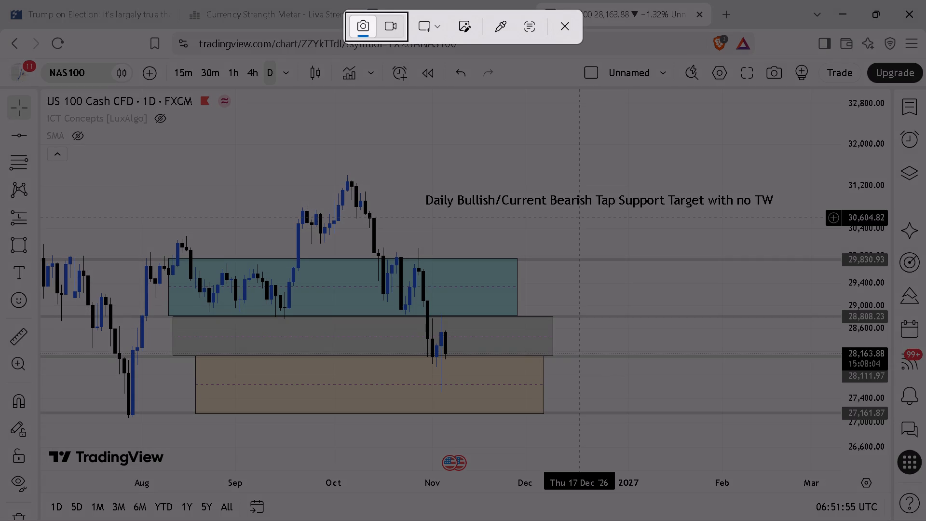
click(422, 30)
click(430, 29)
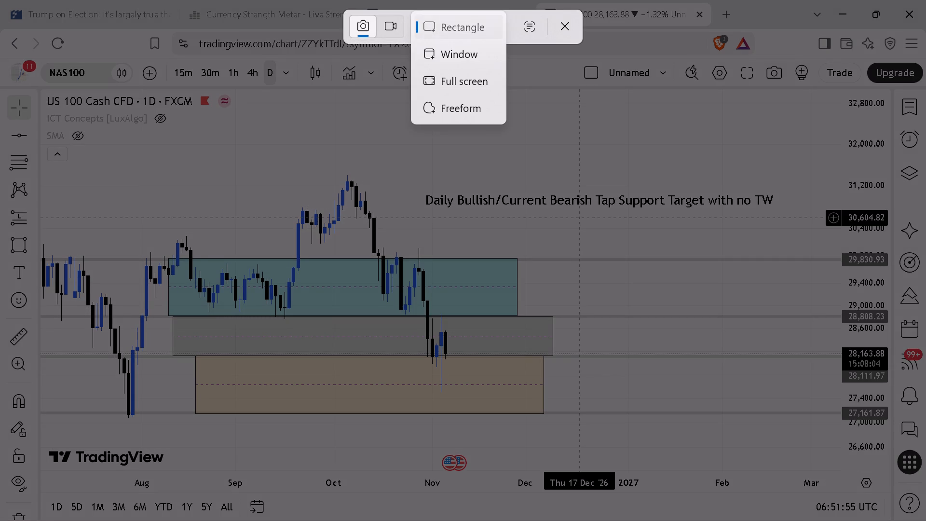
drag(63, 148, 270, 145)
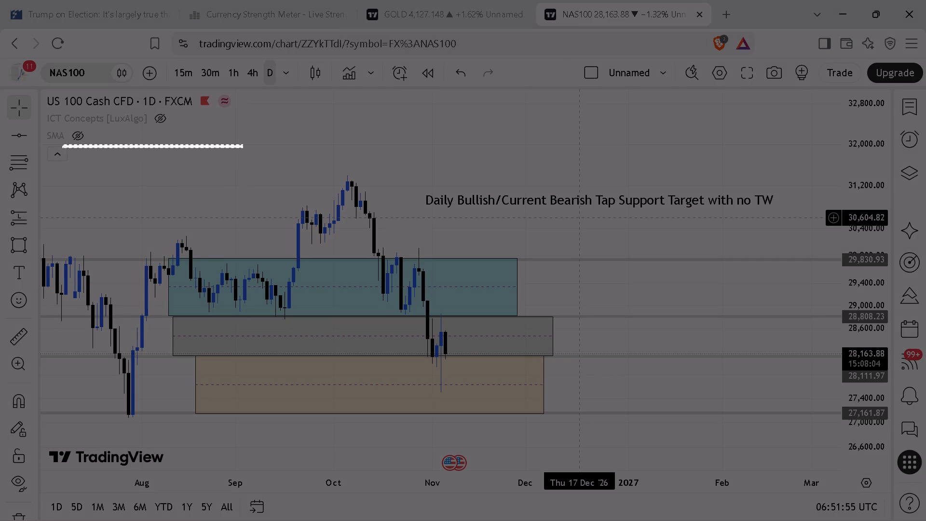
drag(270, 145, 802, 356)
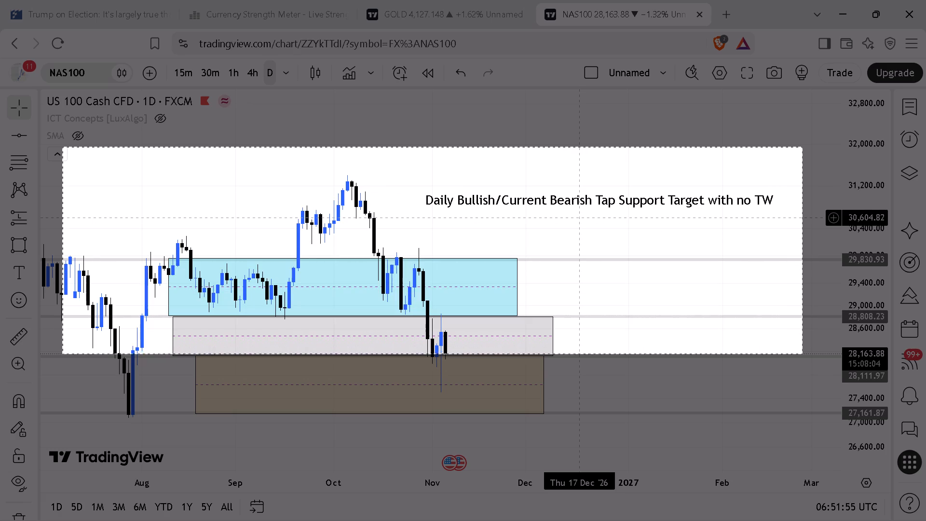
drag(802, 356, 813, 448)
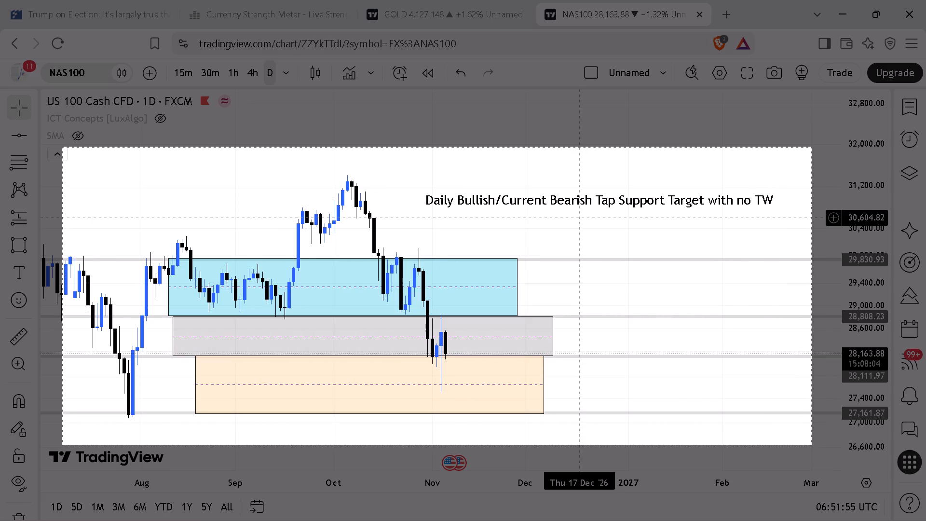
drag(813, 448, 813, 454)
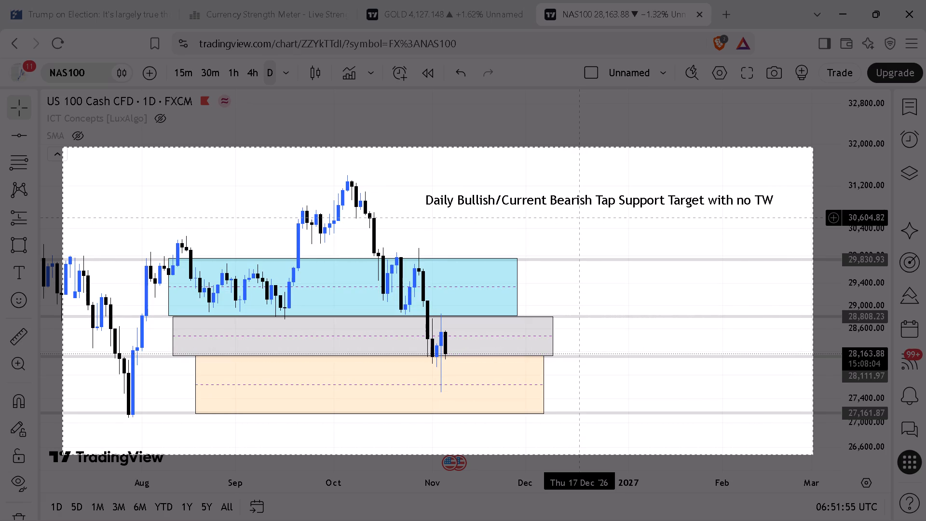
drag(813, 454, 812, 454)
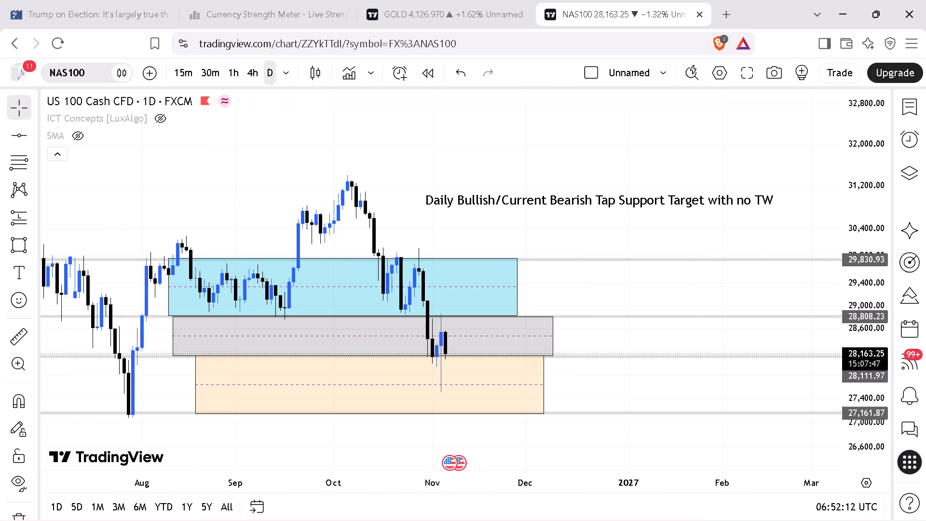
Remove all drawings from the NAS100 chart, including the zones, horizontal lines and text note.
scroll(19, 495, down, 5)
click(16, 484)
click(67, 425)
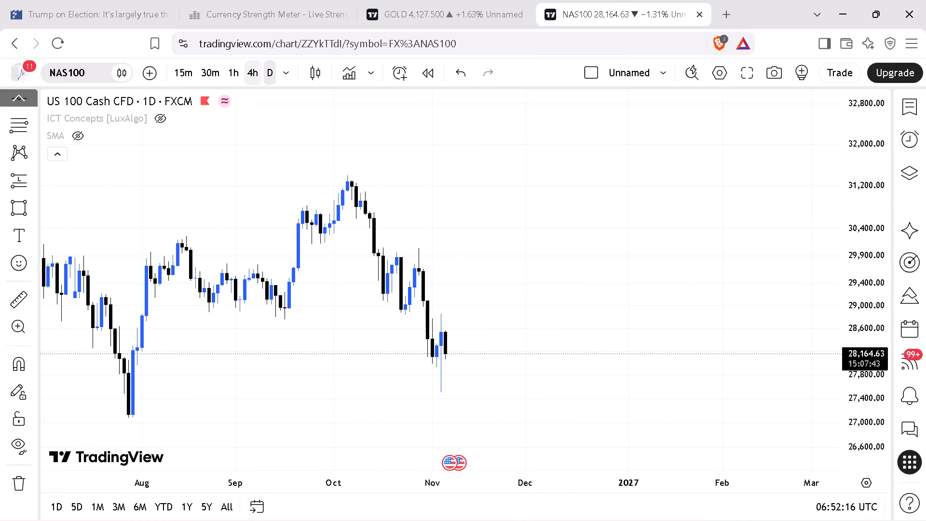
Switch the NAS100 chart to the 4-hour timeframe.
click(256, 73)
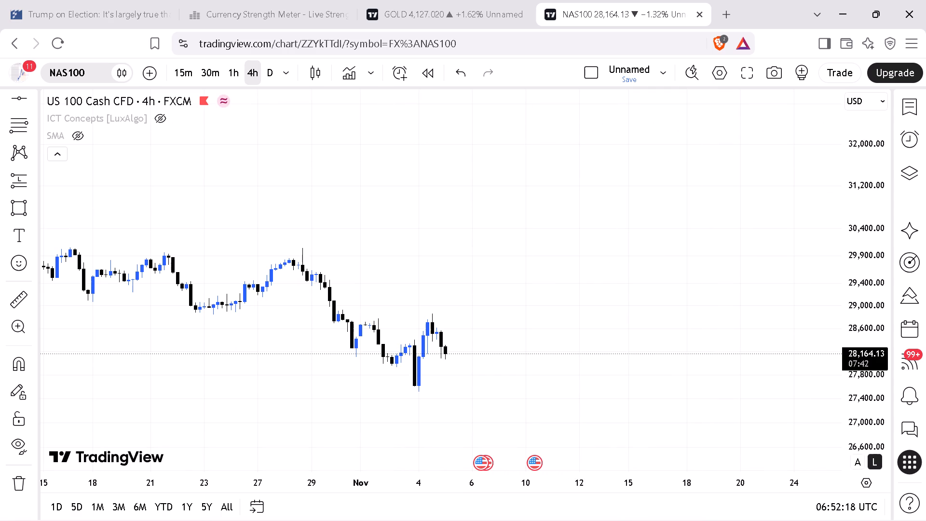
Draw two horizontal lines around the latest 4-hour candles, at about 28,249 and about 28,004.
drag(870, 233, 894, 290)
drag(603, 306, 723, 243)
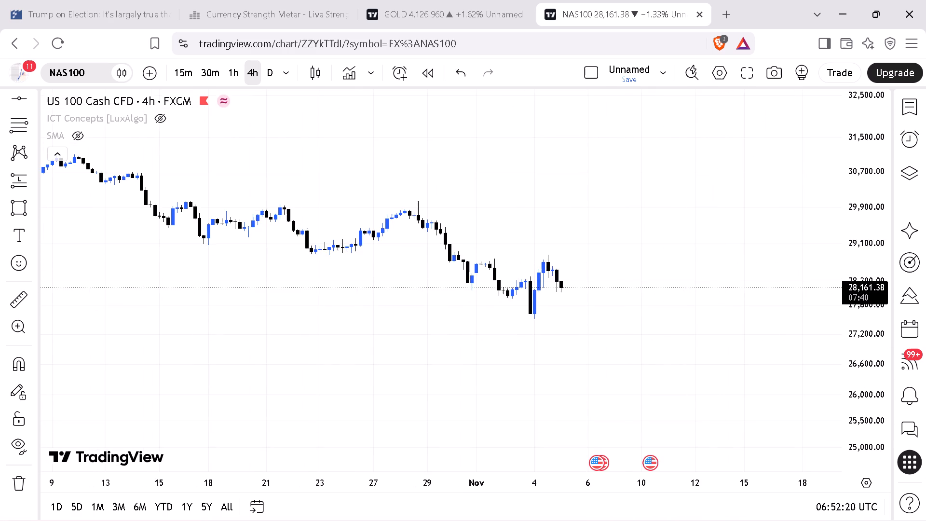
drag(601, 487, 420, 473)
drag(454, 326, 704, 320)
drag(858, 425, 862, 346)
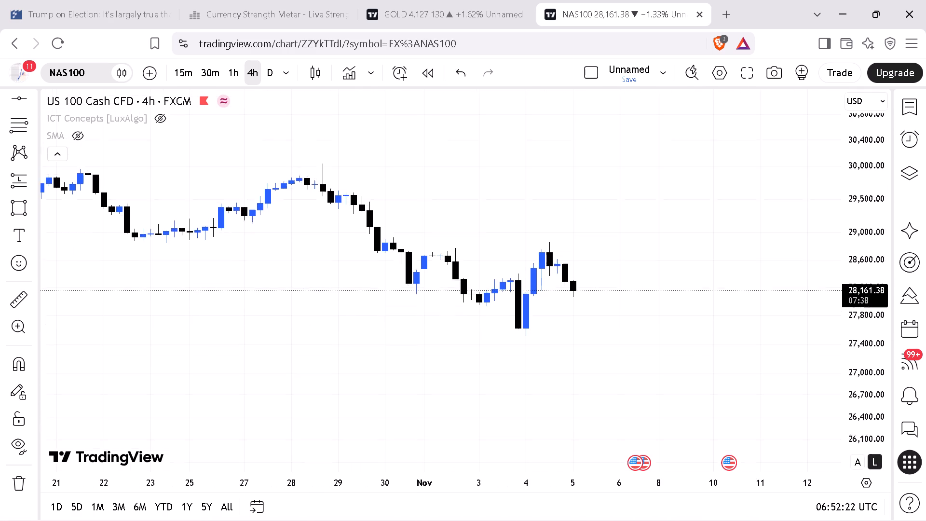
drag(862, 346, 857, 197)
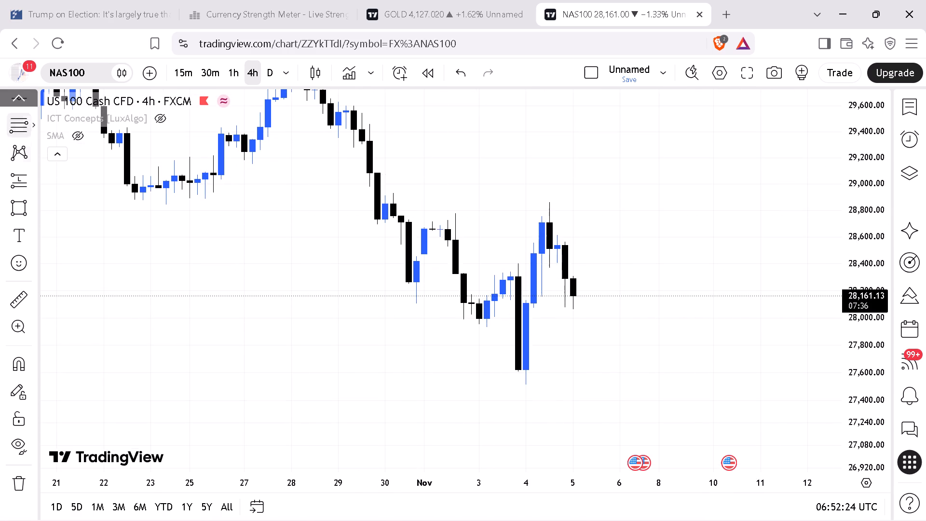
scroll(24, 148, up, 1)
click(21, 140)
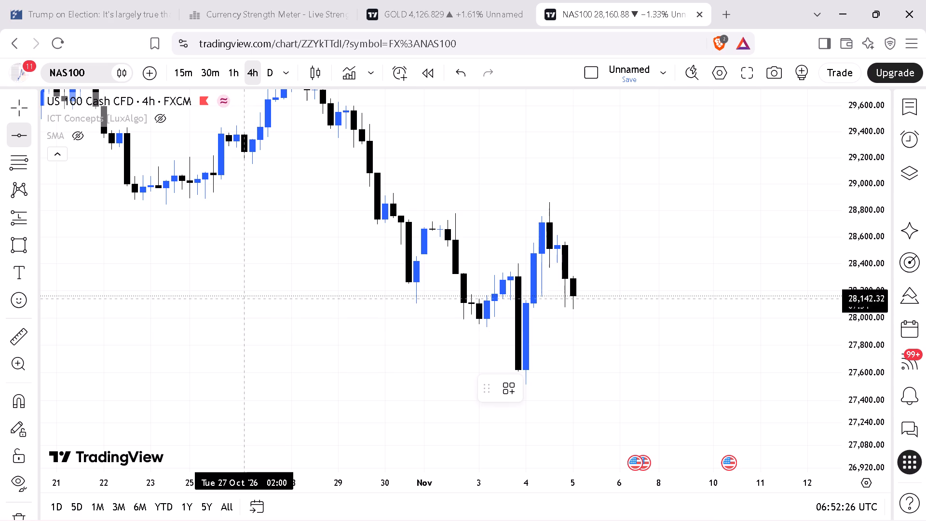
click(251, 284)
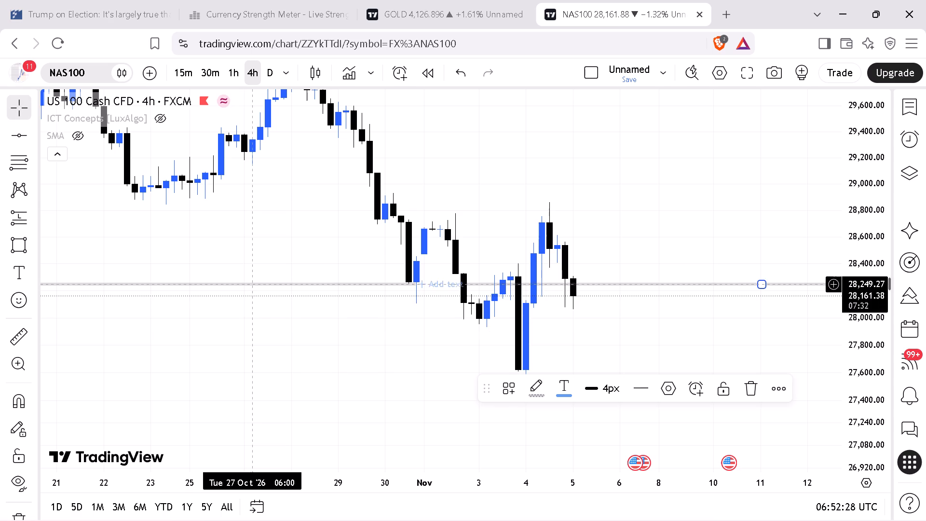
click(19, 135)
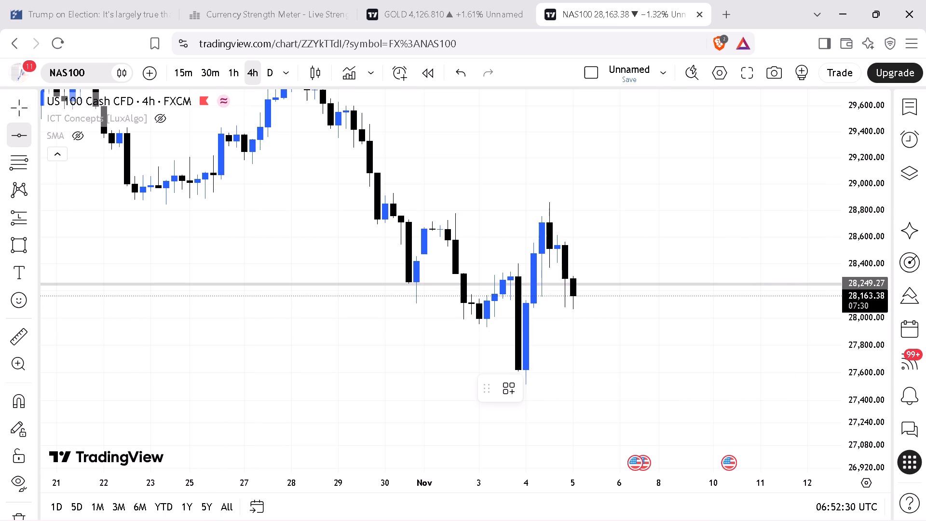
click(409, 317)
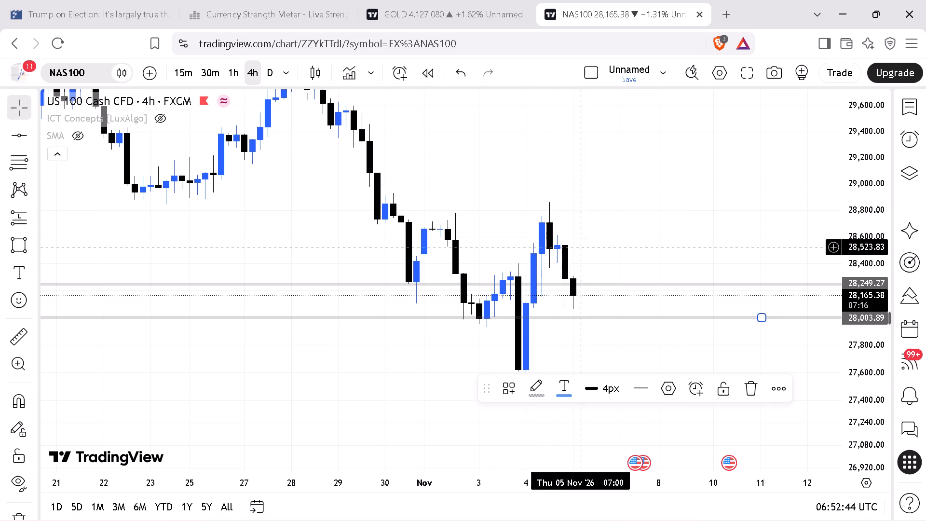
Move the upper horizontal line to about 28,265.
drag(595, 282, 600, 275)
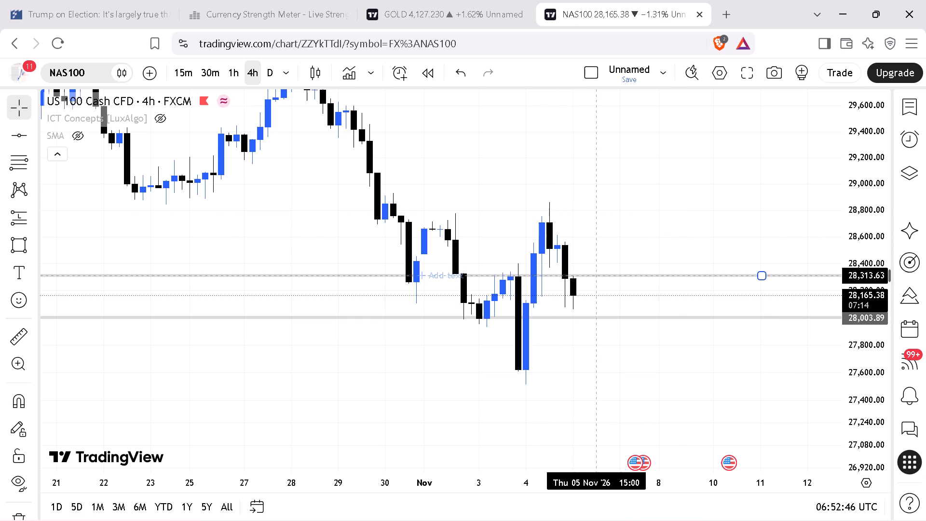
drag(600, 275, 601, 277)
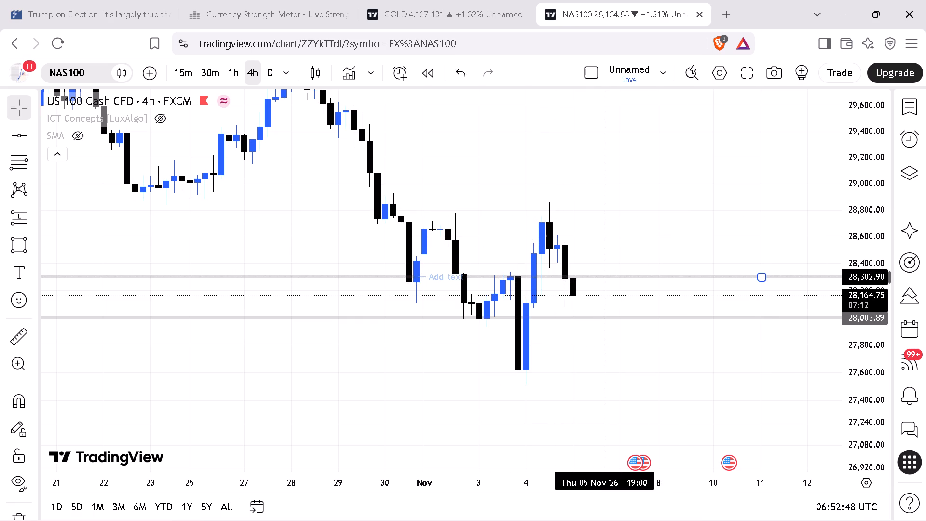
drag(601, 277, 612, 282)
Move the lower horizontal line down to about 27,995, at the body low of the 3 November candles.
drag(193, 235, 62, 221)
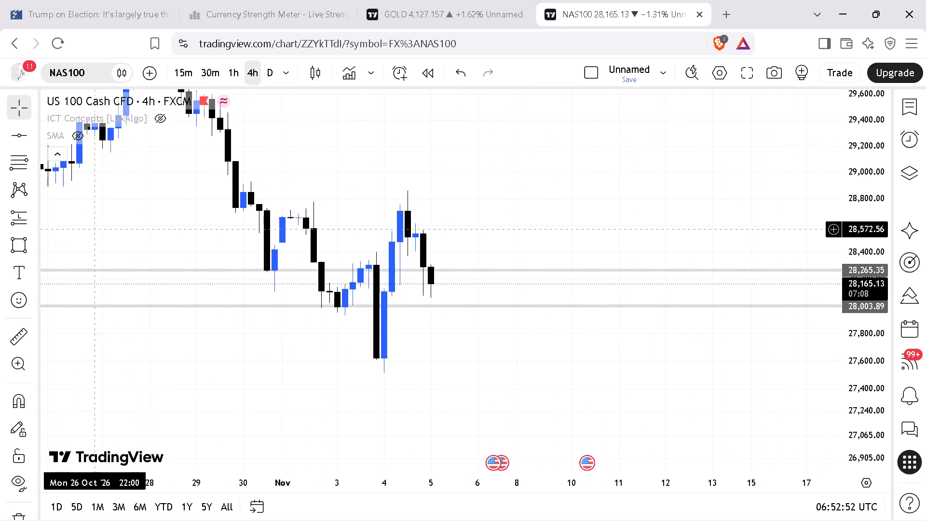
drag(868, 430, 872, 205)
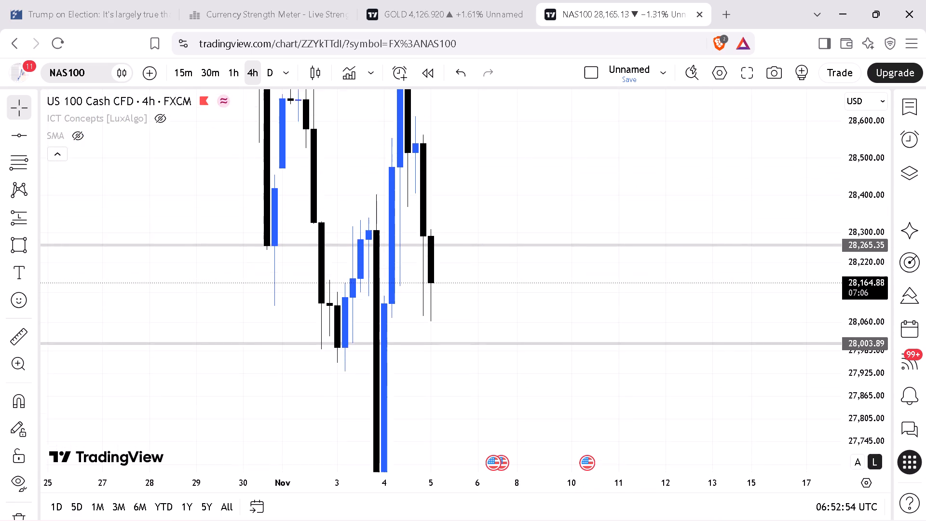
drag(872, 205, 889, 164)
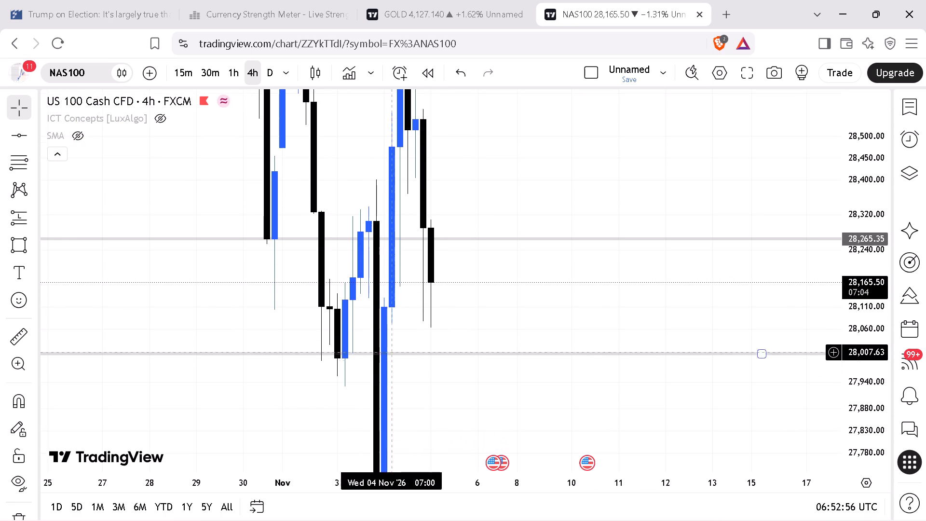
drag(436, 353, 443, 357)
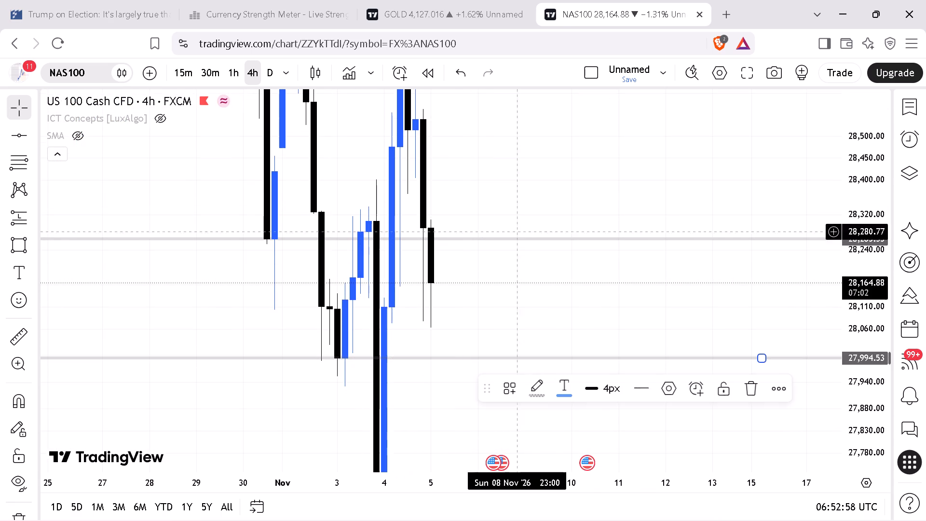
Add a text note above the latest candles at about 28,973 reading "Daily Bullish/Current Bearish Tap".
drag(862, 178, 878, 440)
drag(512, 183, 514, 249)
click(20, 265)
click(449, 226)
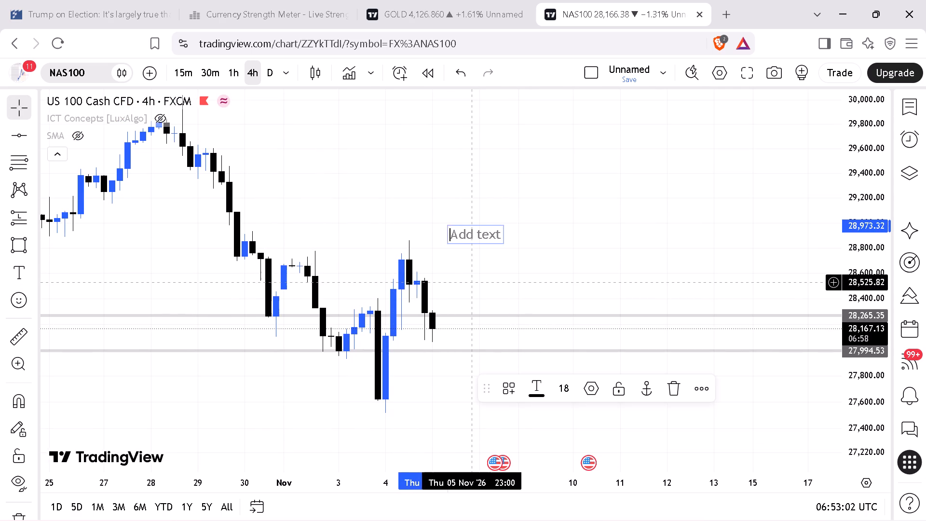
key(d)
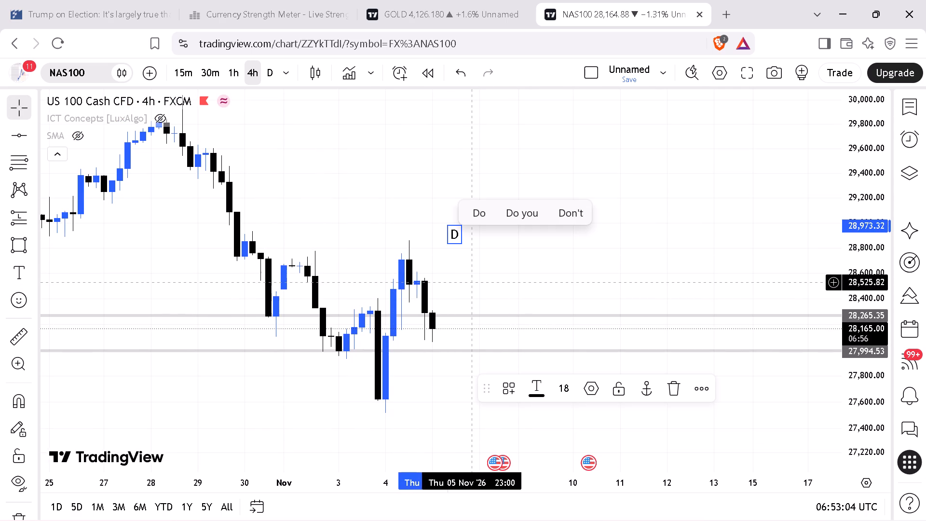
text(aily)
key(space)
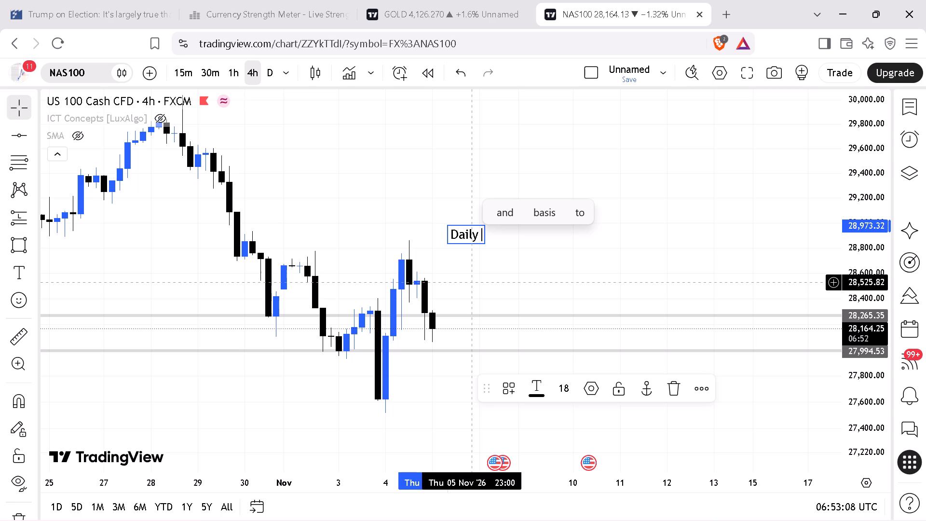
key(b)
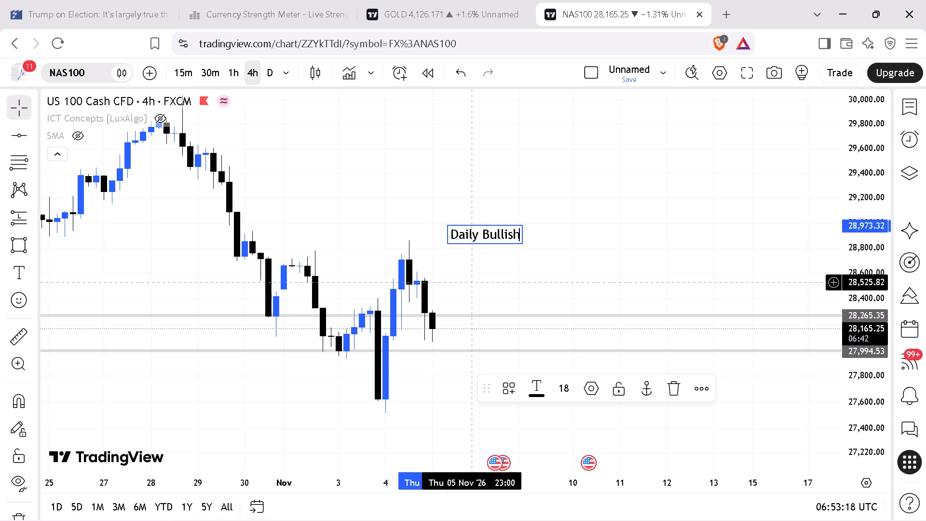
key(slash)
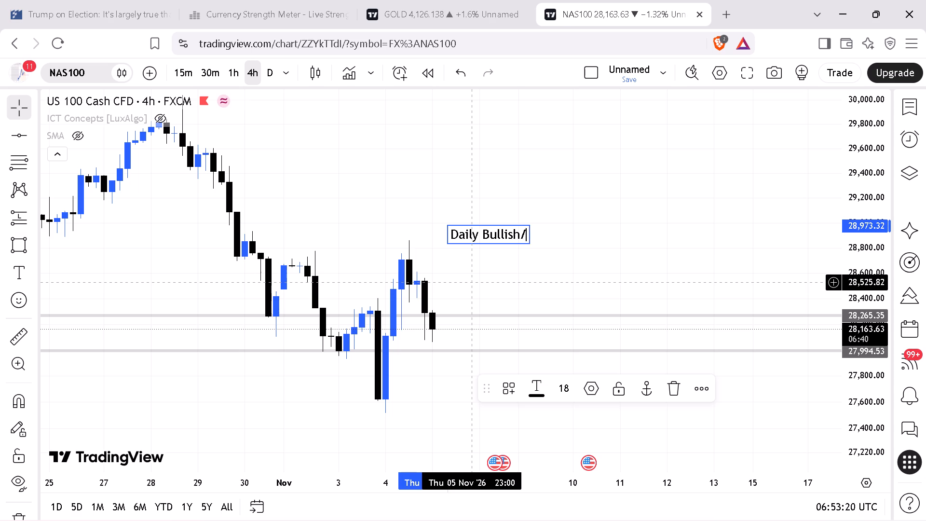
key(c)
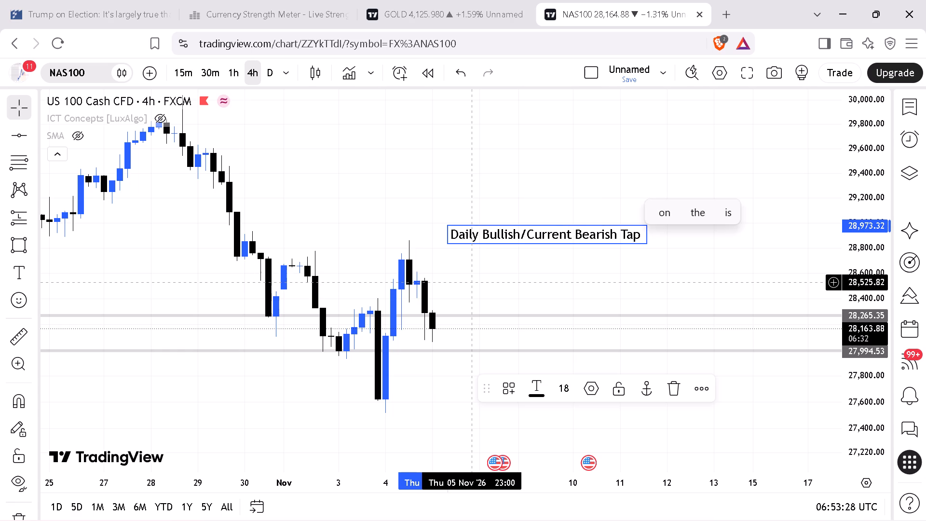
Extend the text note above the latest candles to read "Daily Bullish/Current Bearish Tap Support Target".
text(SUPPORT)
key(BackSpace)
key(BackSpace)
key(BackSpace)
key(BackSpace)
key(BackSpace)
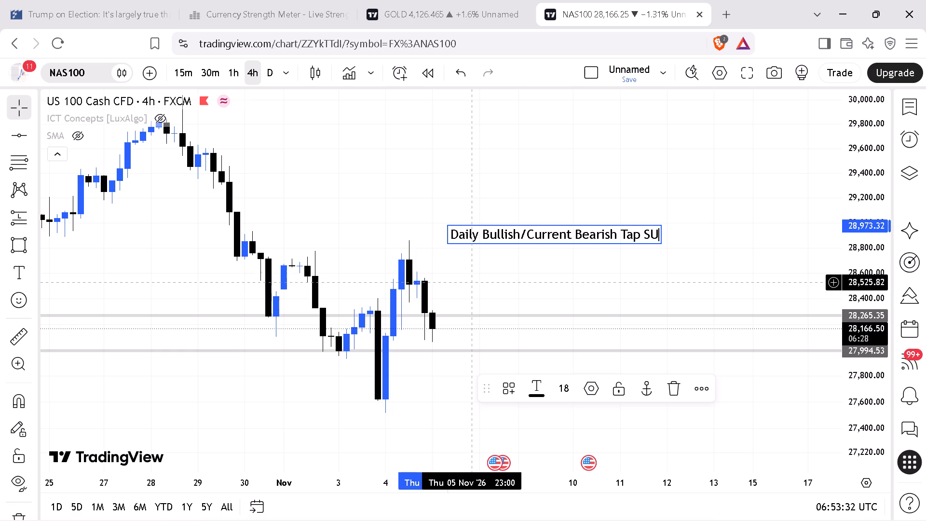
key(BackSpace)
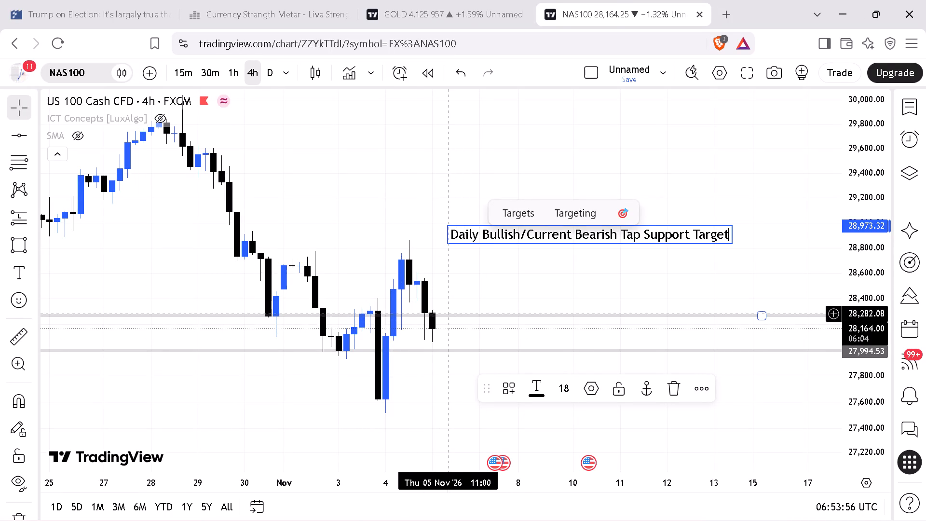
click(349, 244)
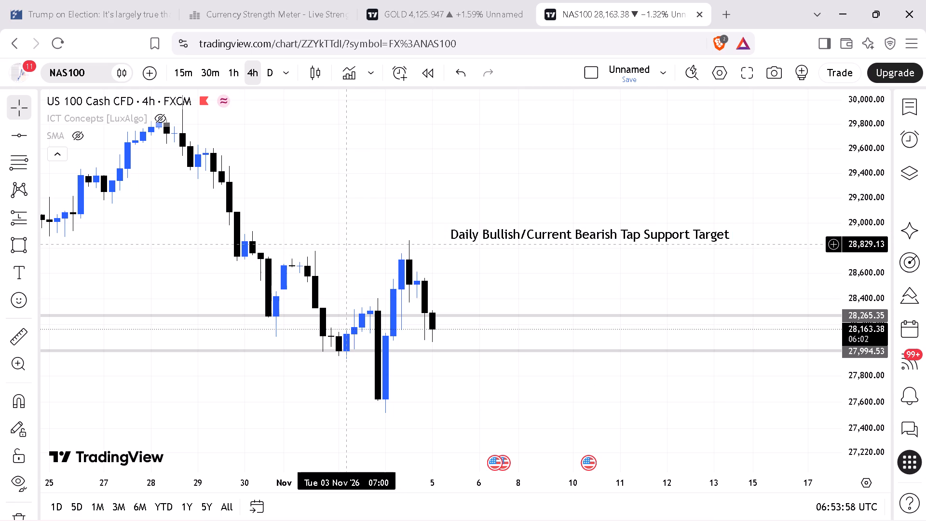
Add a second text note beneath the daily note at about 28,818 reading "4H Bearish Rejection from Target/Current Bearish Breaks Prov Low".
drag(356, 233, 321, 207)
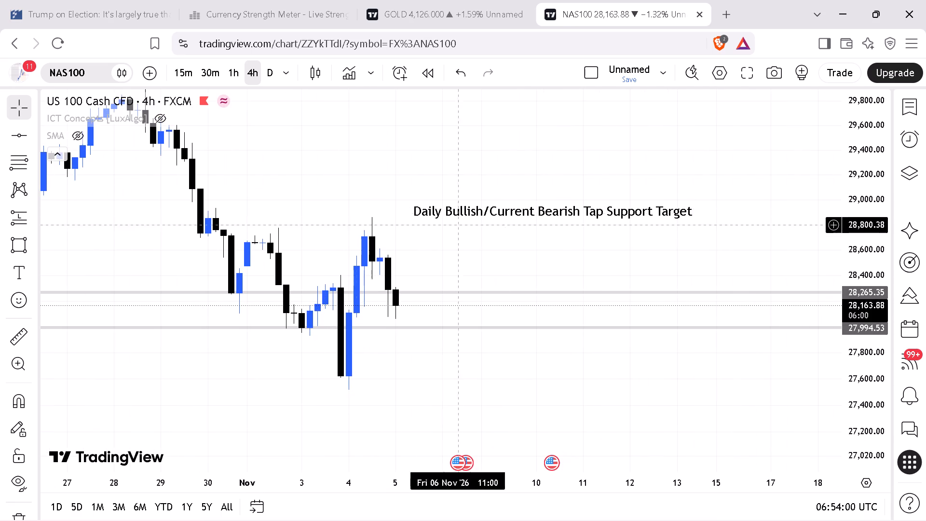
click(14, 274)
click(419, 222)
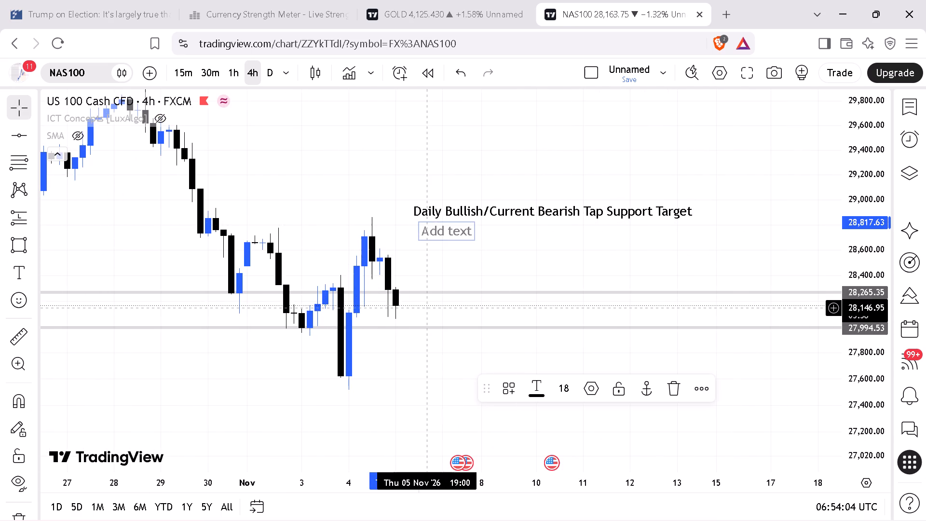
key(4)
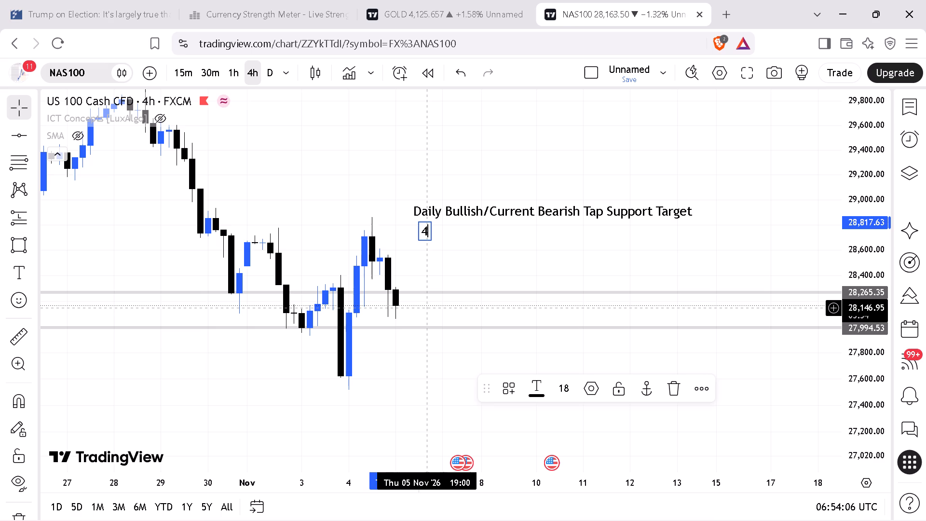
key(space)
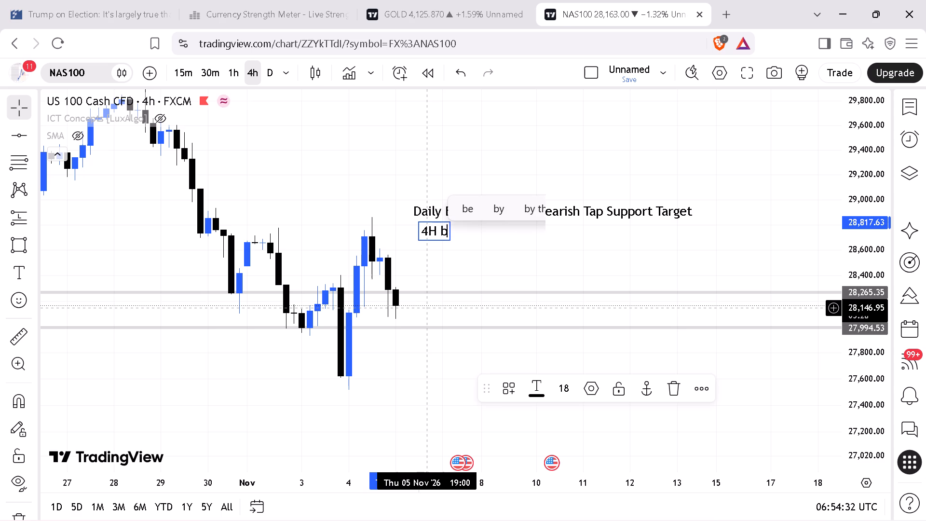
key(BackSpace)
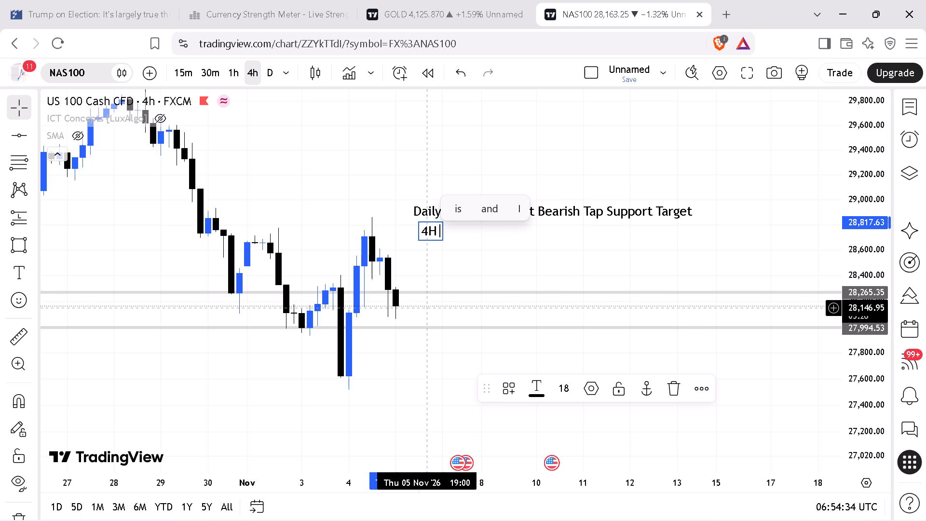
key(b)
text(earish)
key(space)
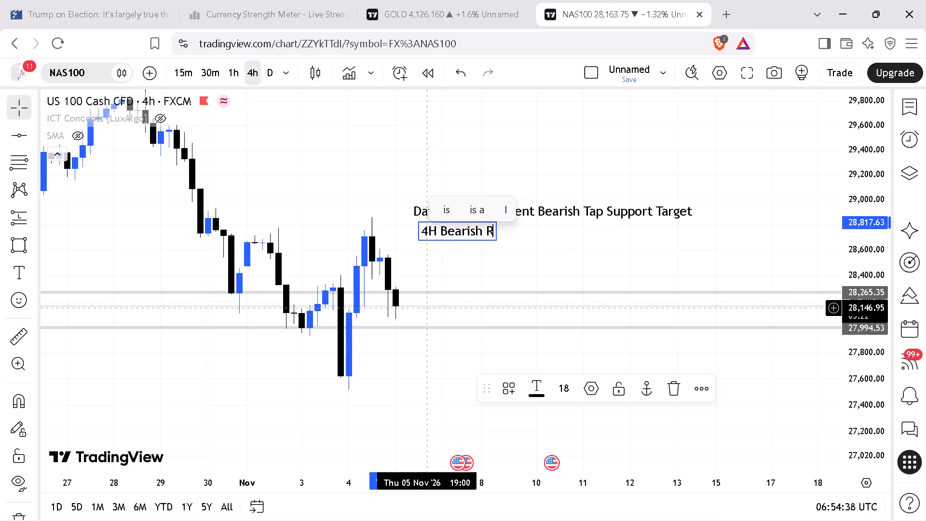
text(jection)
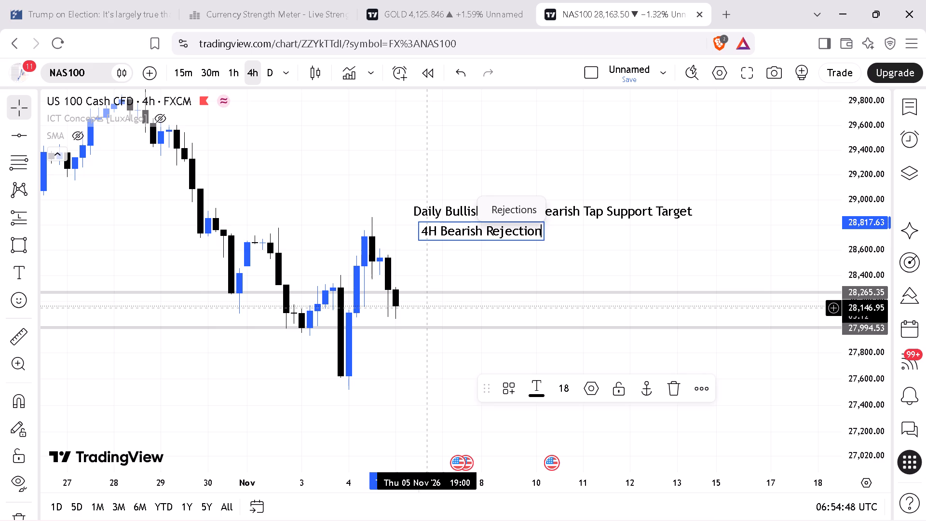
key(space)
text(from)
key(space)
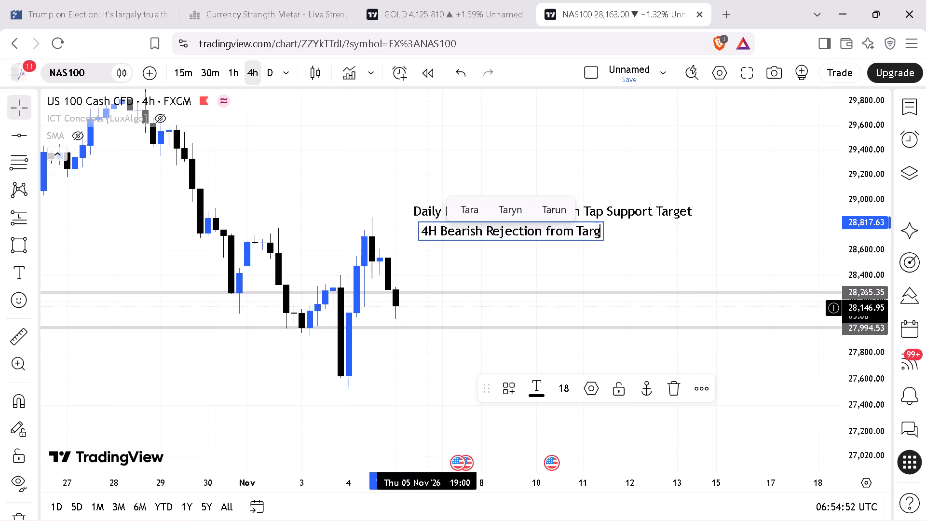
key(slash)
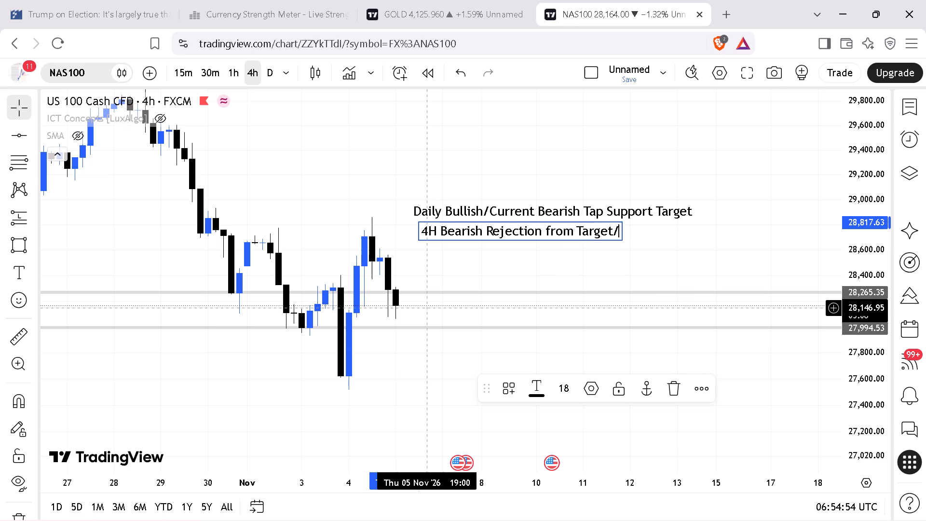
key(c)
key(u)
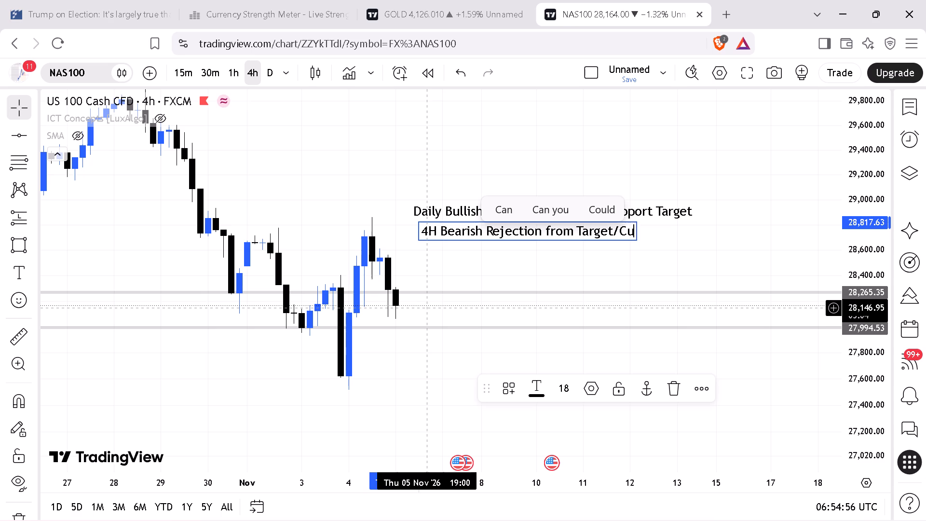
text(rre)
text(nt)
key(space)
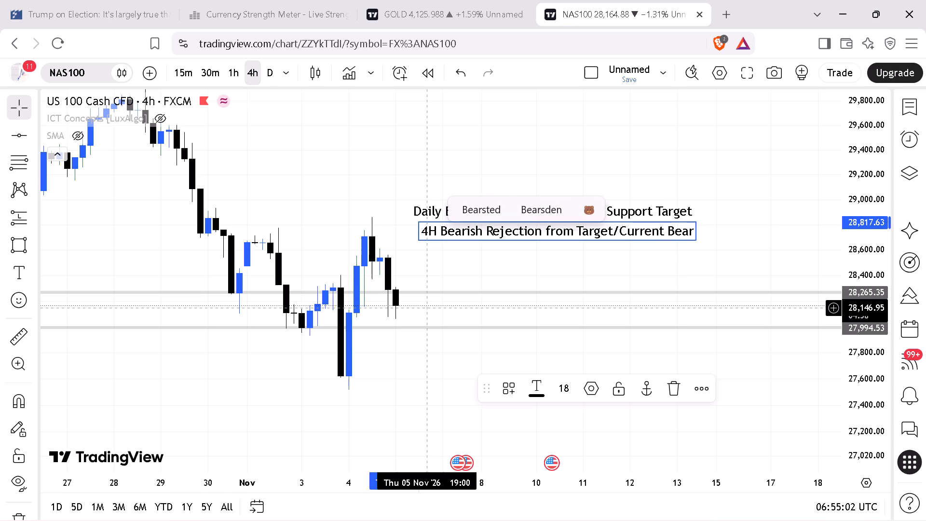
text(ish)
key(space)
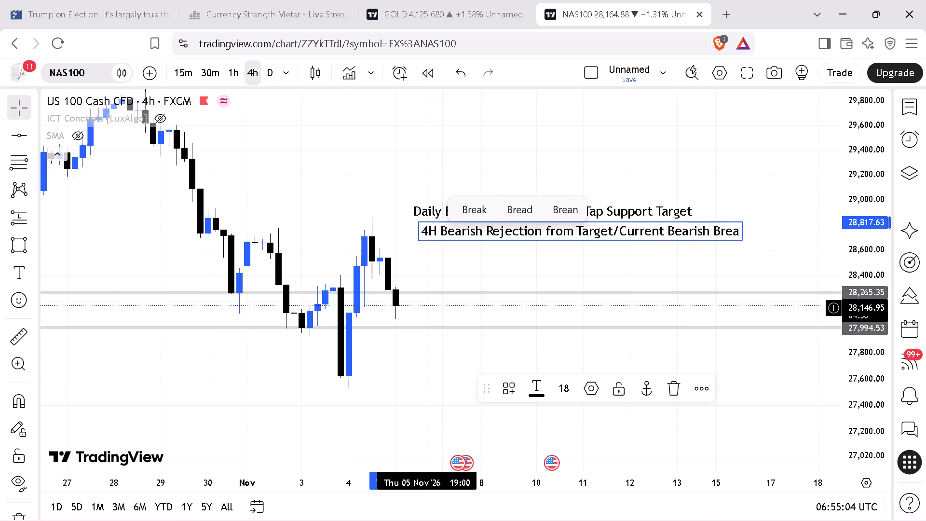
text(ro)
key(v)
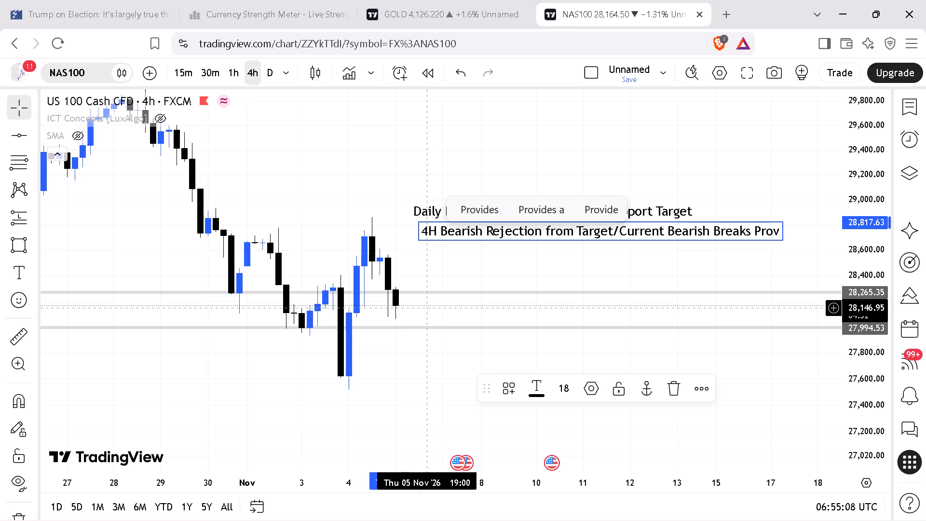
key(space)
key(l)
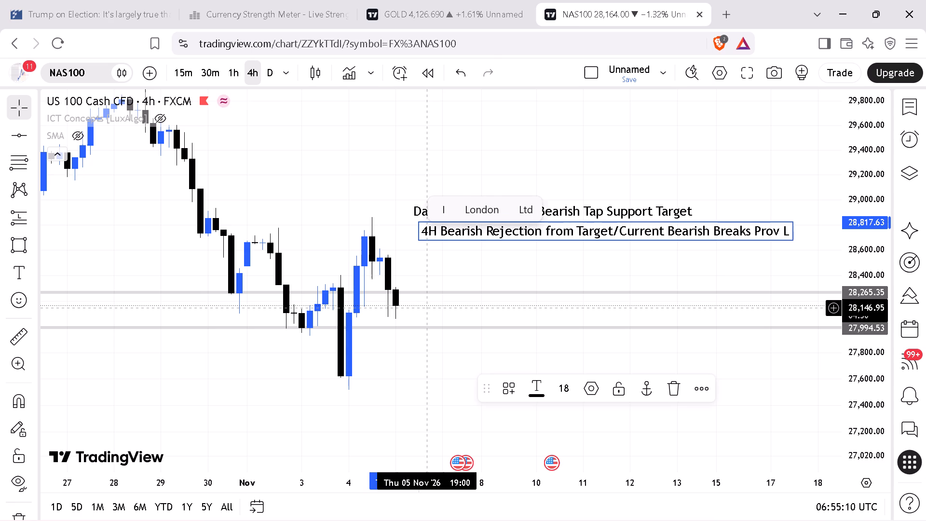
key(w)
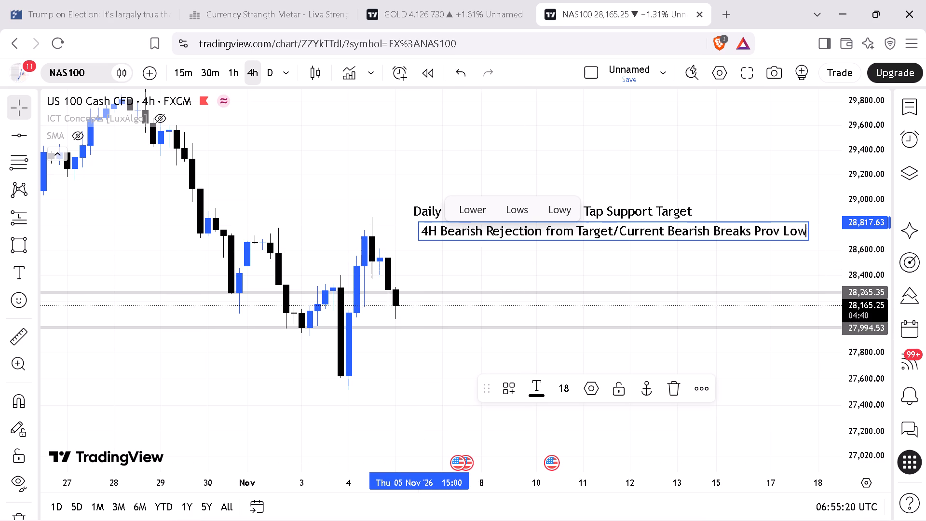
click(587, 250)
Move the daily note up to about 29,025, giving it more space above the 4H note.
drag(595, 211, 606, 205)
Switch NAS100 to the 1-hour chart and move the upper horizontal line down to about 28,165, at the 4 November candle's body low.
click(236, 74)
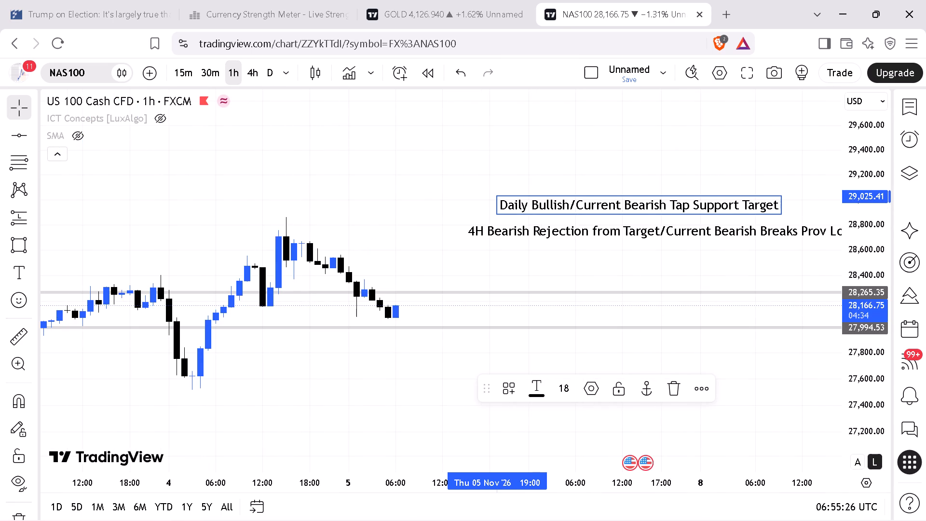
drag(873, 413, 864, 284)
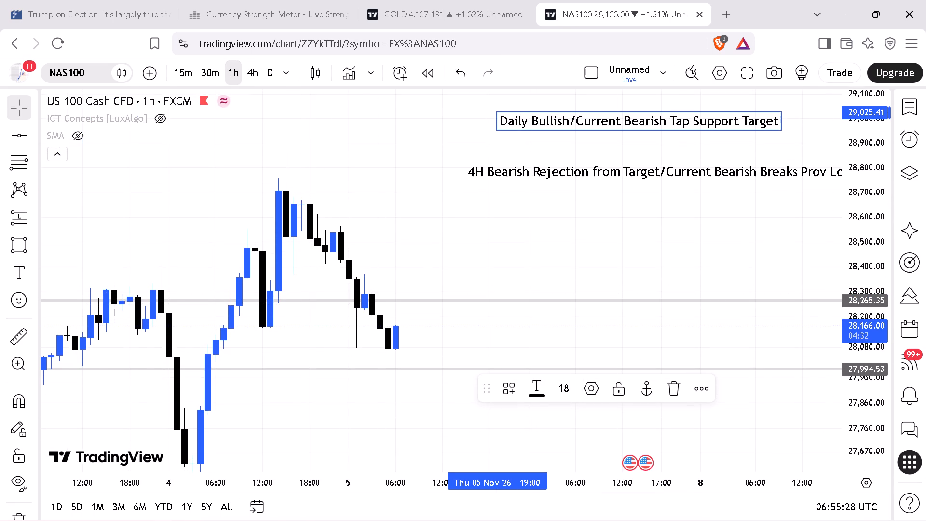
drag(278, 486, 425, 478)
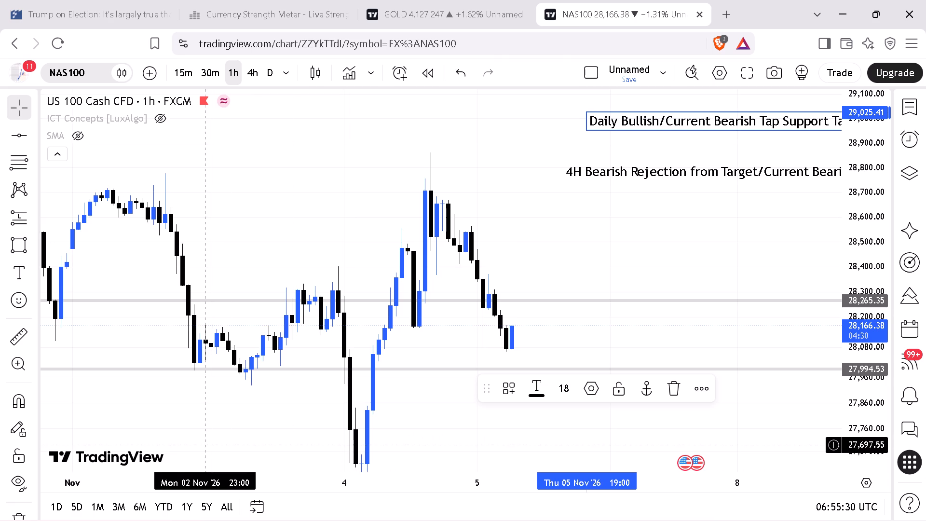
drag(203, 442, 301, 432)
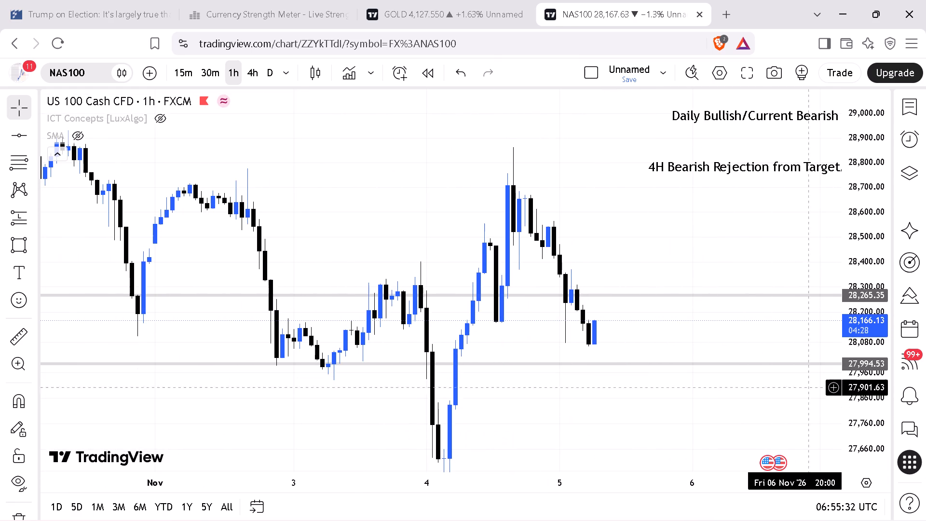
drag(857, 409, 861, 425)
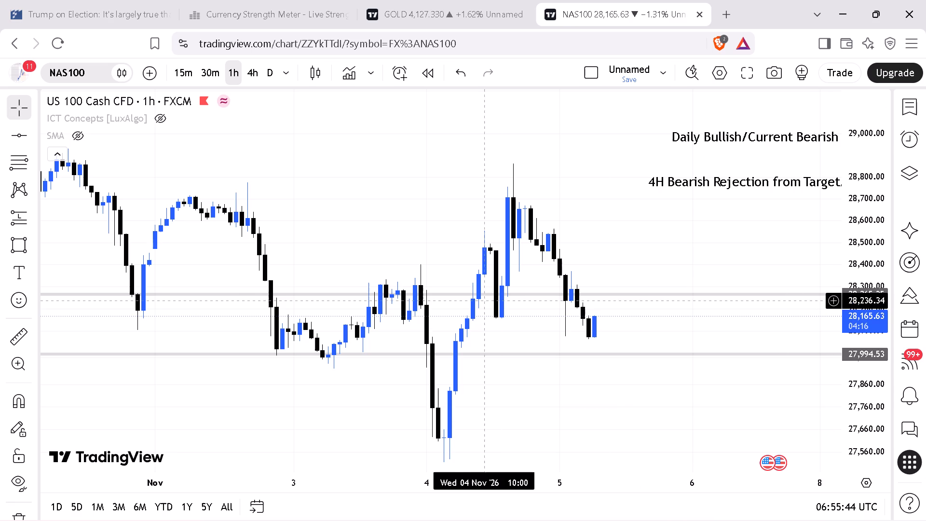
drag(525, 294, 527, 304)
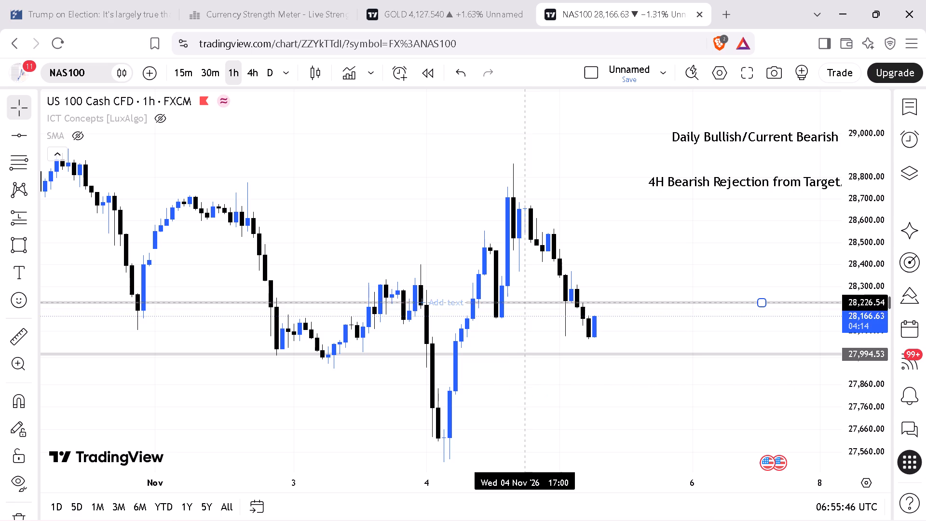
drag(527, 304, 531, 316)
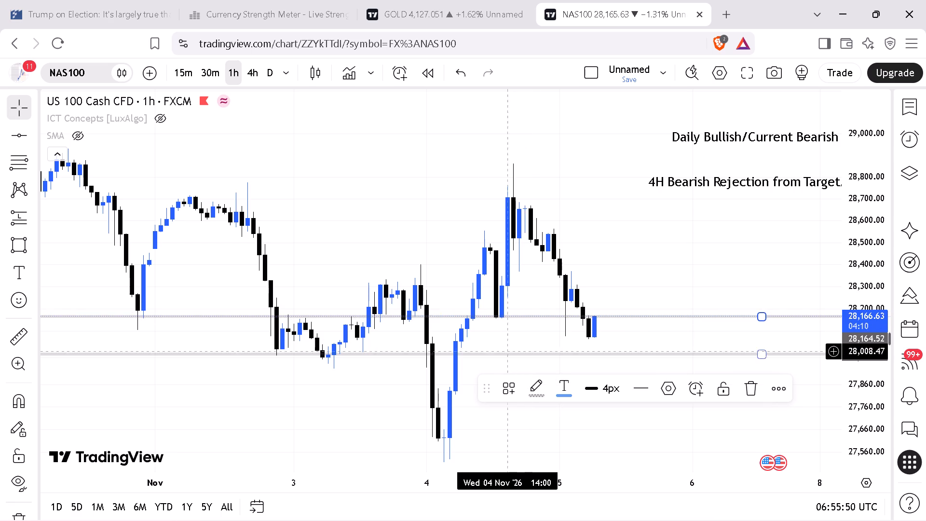
Examine the 1-hour price action around the two horizontal levels from 30 October to 5 November.
drag(323, 396, 413, 338)
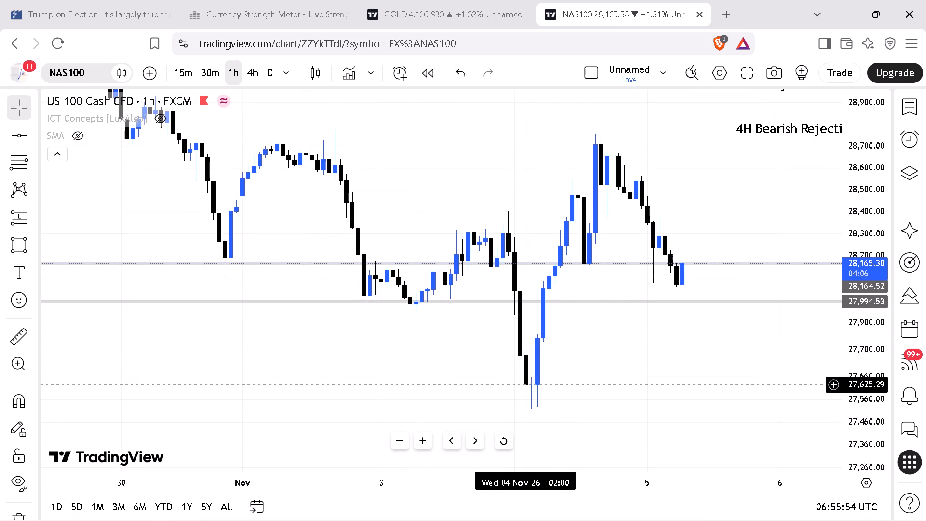
drag(654, 354, 585, 358)
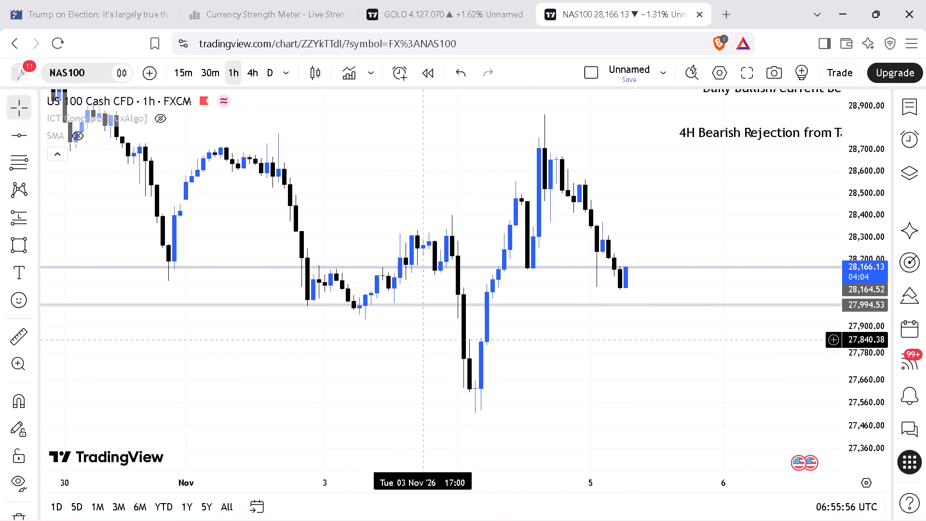
drag(760, 352, 723, 386)
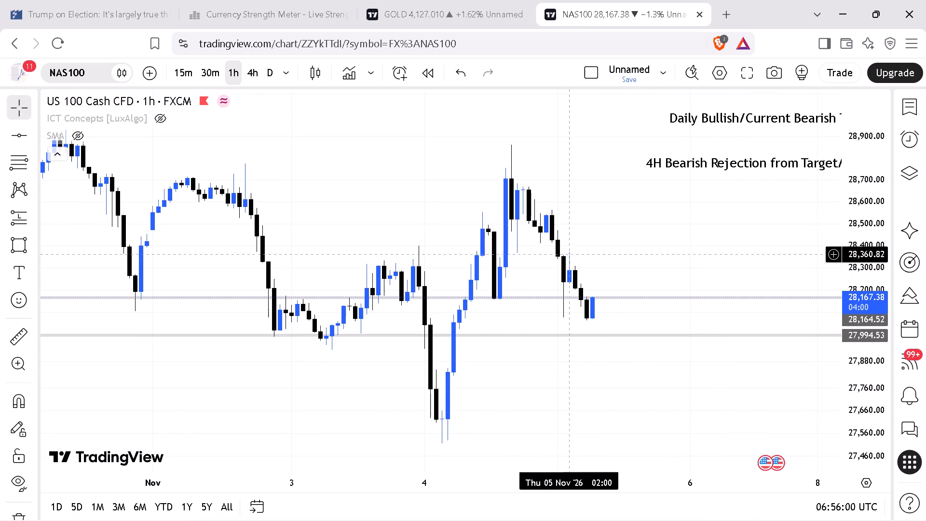
drag(314, 220, 443, 224)
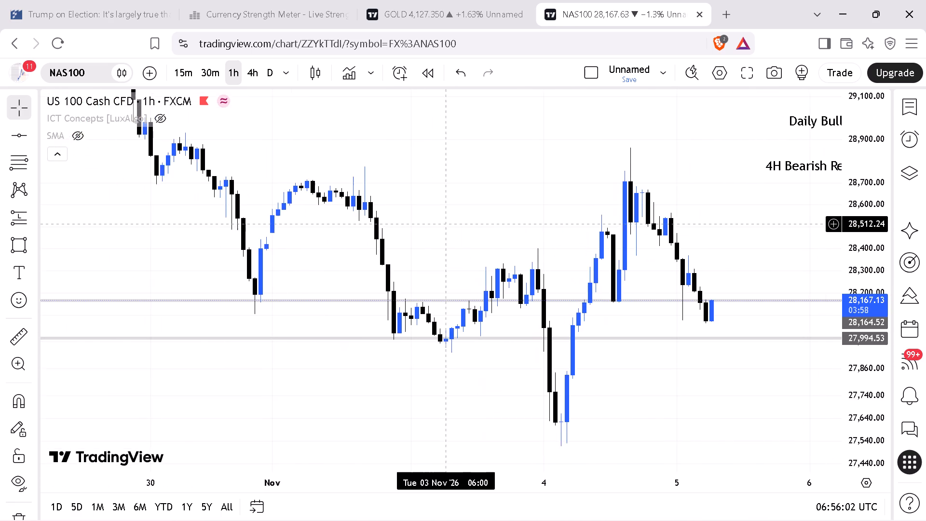
drag(443, 224, 340, 231)
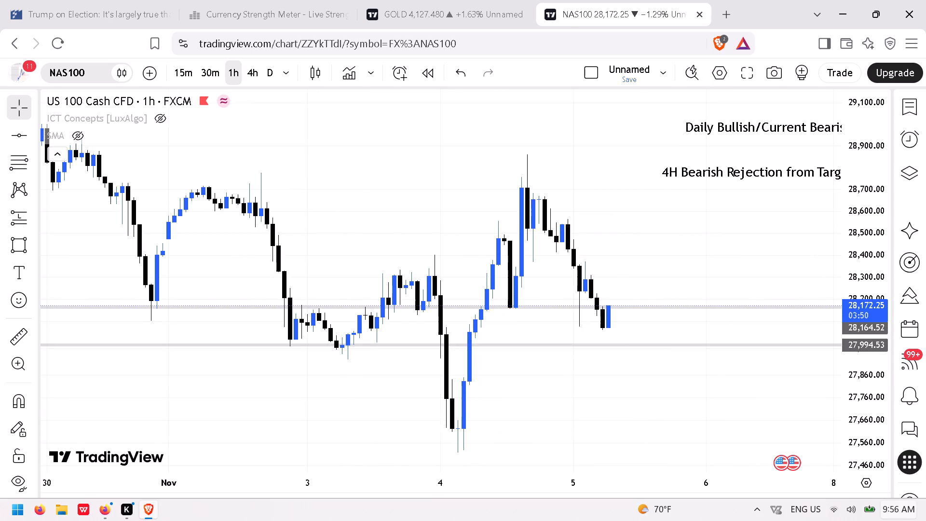
drag(862, 229, 869, 252)
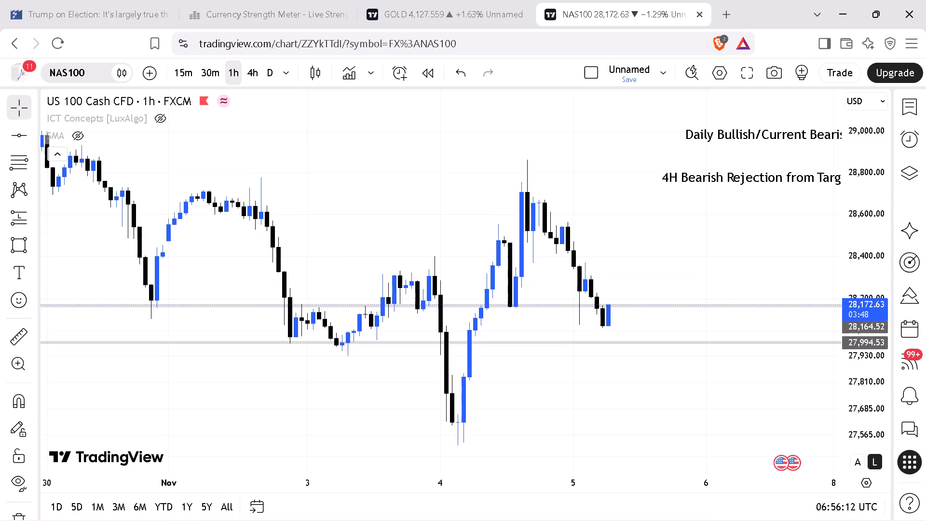
drag(869, 252, 870, 275)
Move the daily note to about 29,018 so that its start roughly lines up with the 4H note.
drag(695, 236, 561, 233)
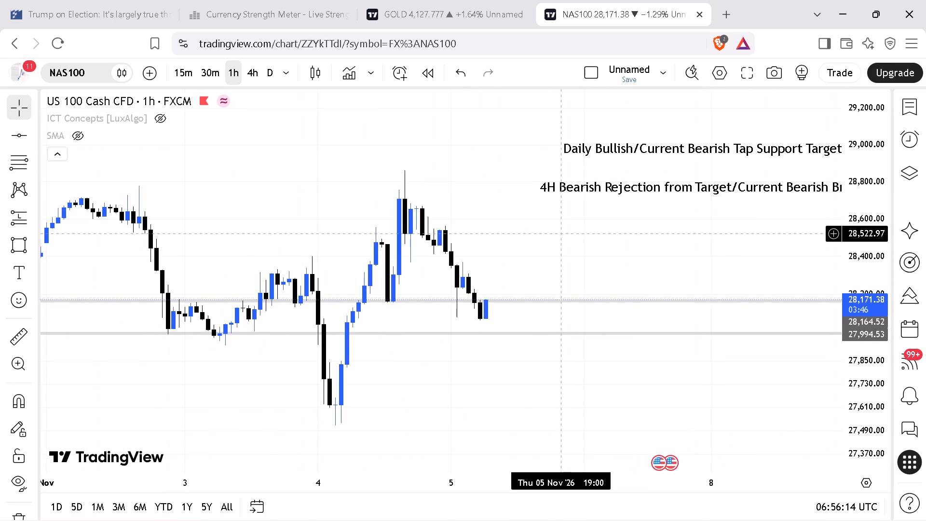
drag(574, 240, 365, 284)
drag(381, 191, 374, 191)
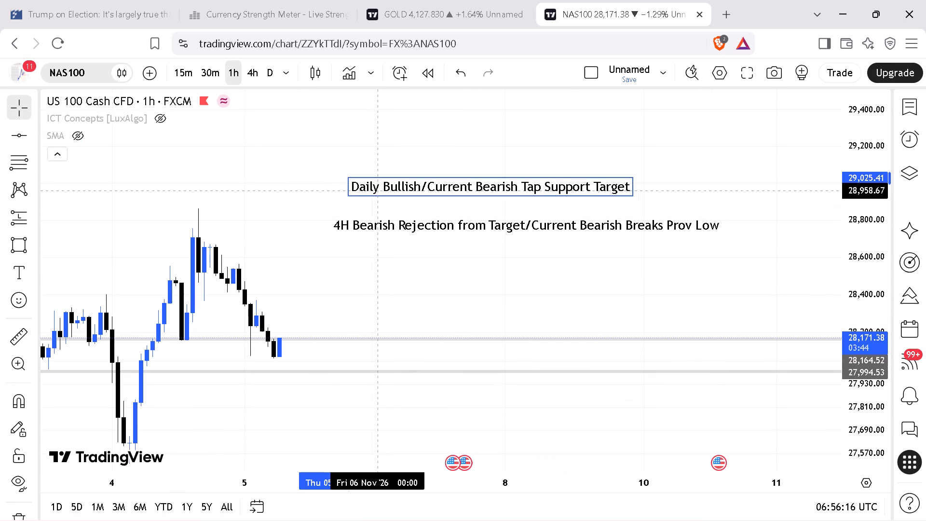
drag(374, 191, 367, 192)
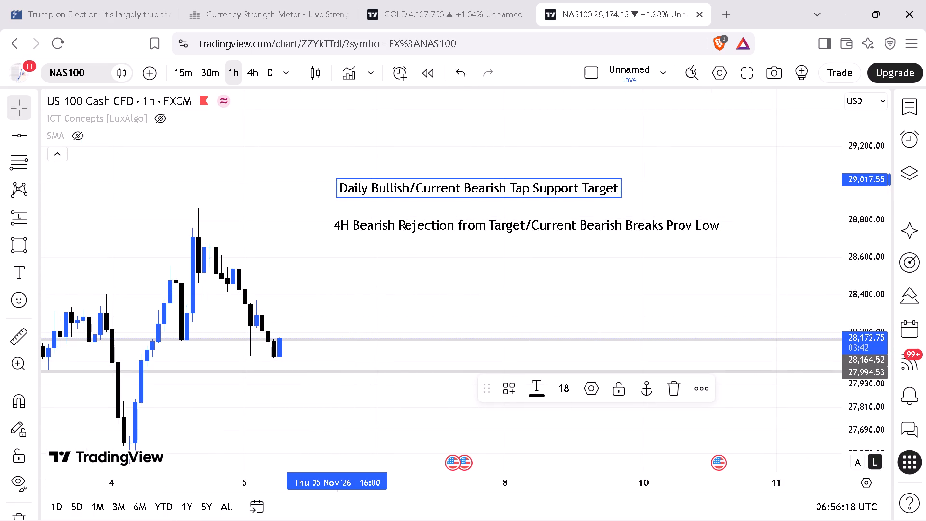
Examine the 1-hour candles from 3 to 5 November around the two horizontal levels.
drag(873, 456, 856, 267)
drag(451, 343, 617, 179)
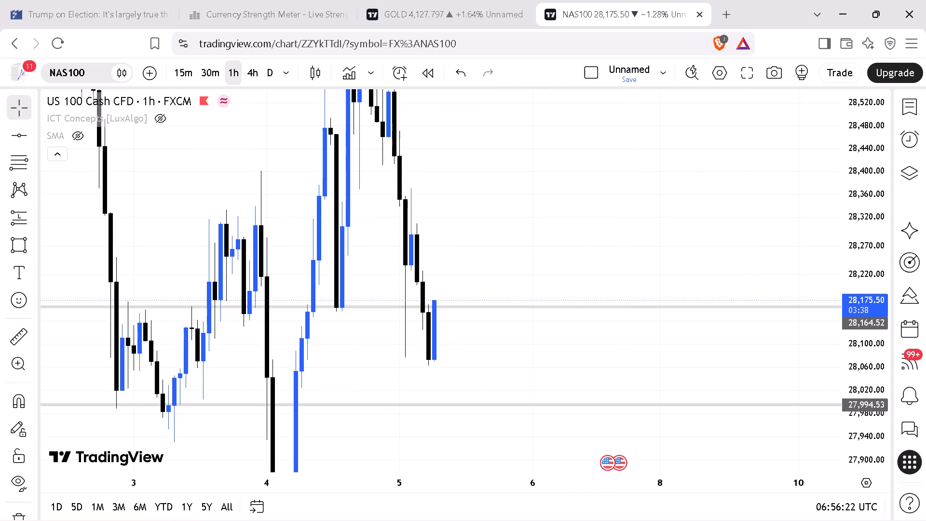
drag(872, 367, 873, 191)
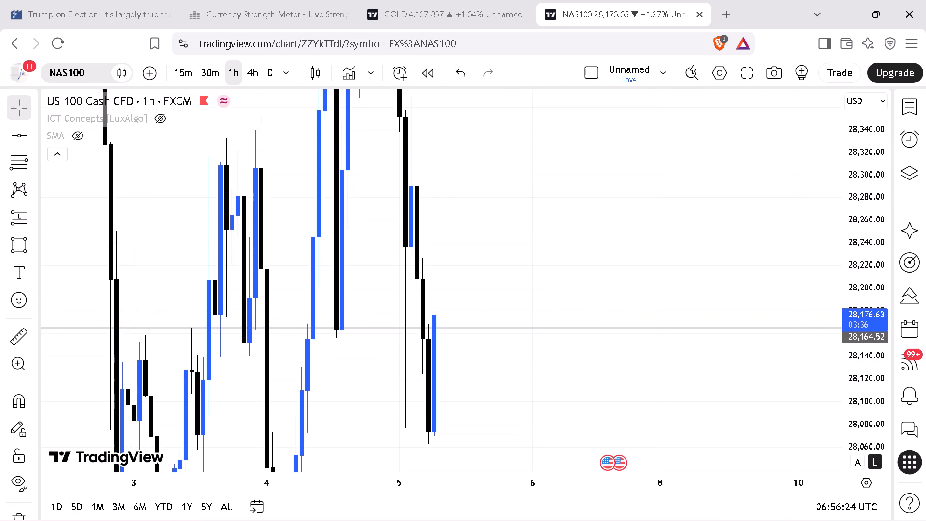
drag(873, 191, 896, 398)
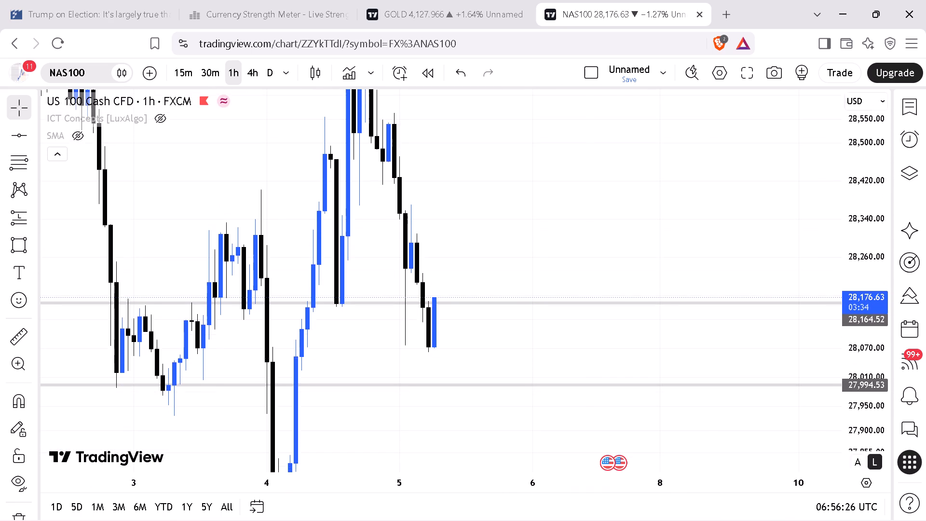
drag(575, 240, 616, 214)
drag(850, 205, 881, 312)
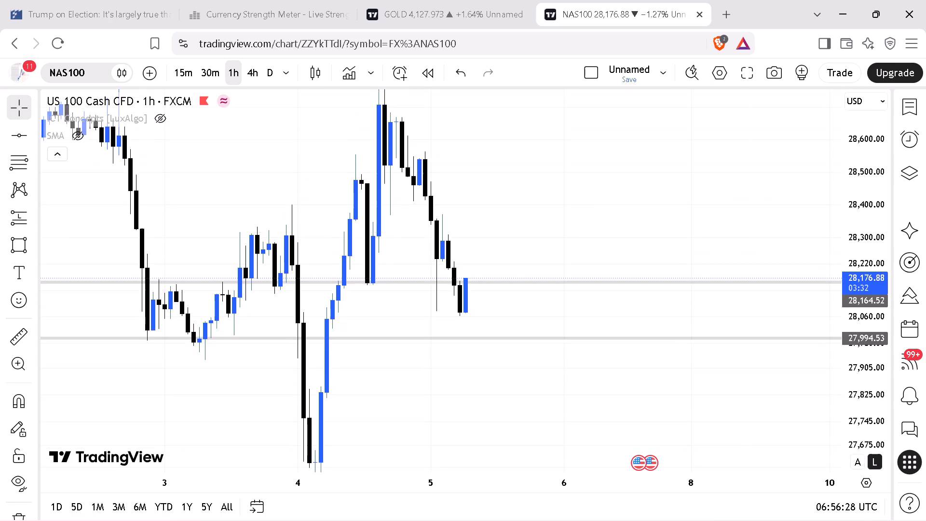
Move the daily note down to about 28,600, just above the 4H note.
drag(705, 205, 501, 279)
drag(459, 155, 503, 260)
drag(472, 183, 477, 208)
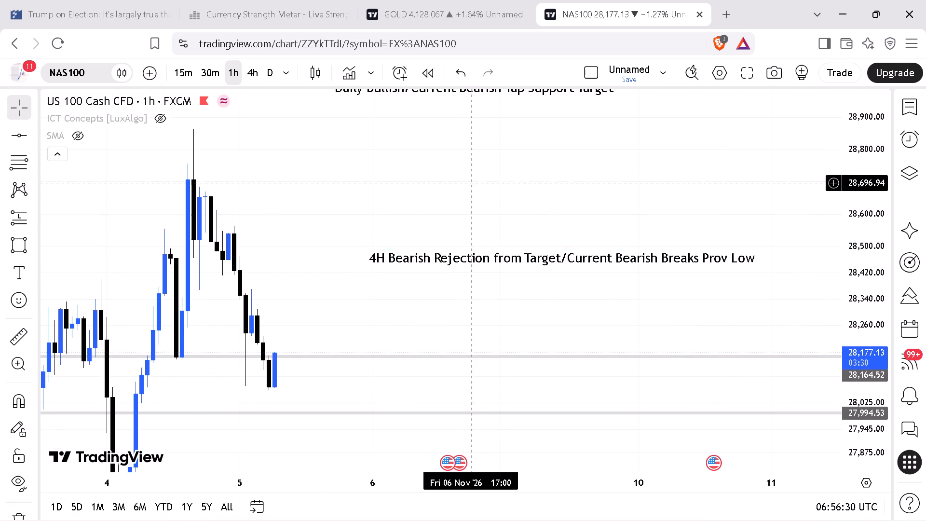
drag(477, 208, 485, 247)
drag(418, 132, 458, 265)
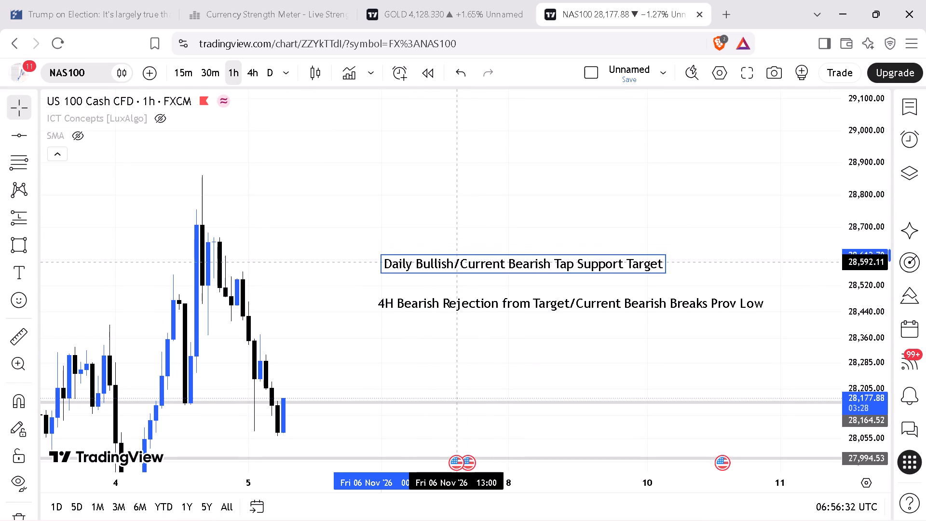
drag(458, 265, 455, 268)
Add the text note "1H Bearish with no BW" below the 4H note, with its start aligned to the daily note.
click(18, 266)
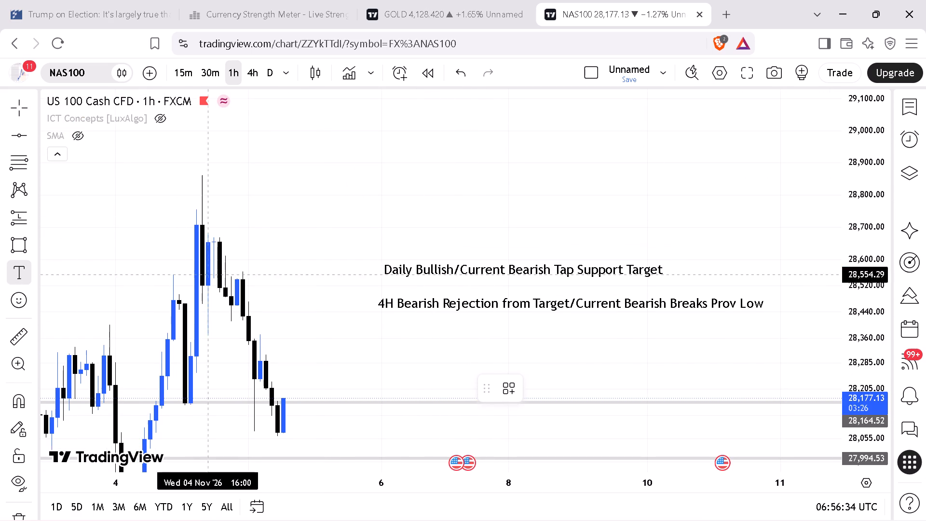
click(407, 333)
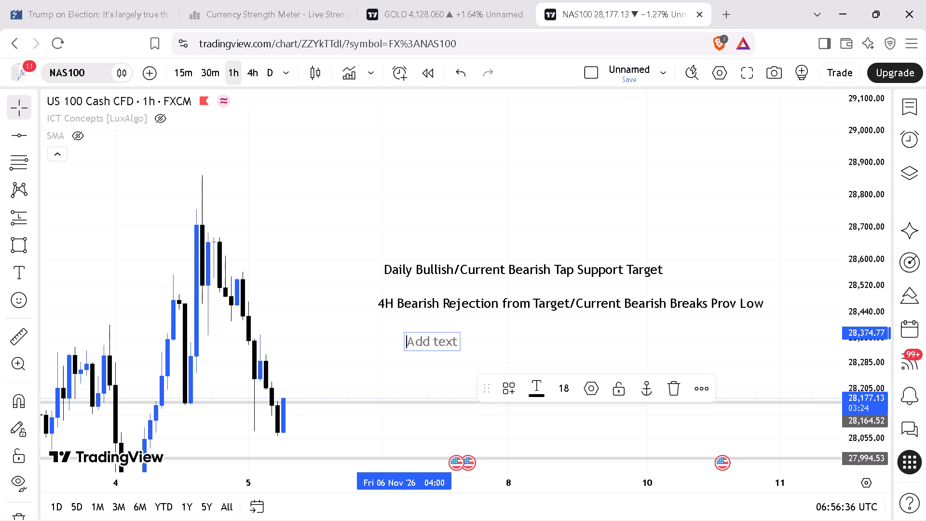
key(1)
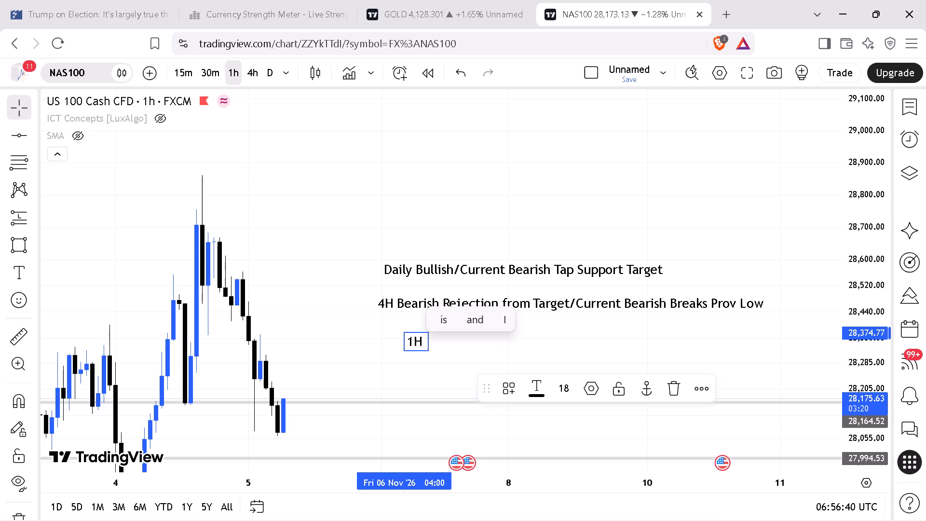
key(b)
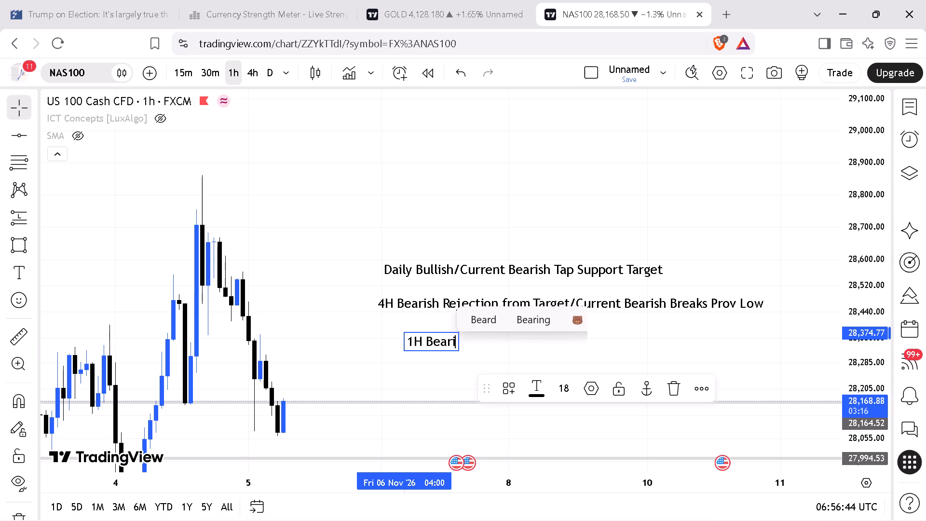
text(WITH)
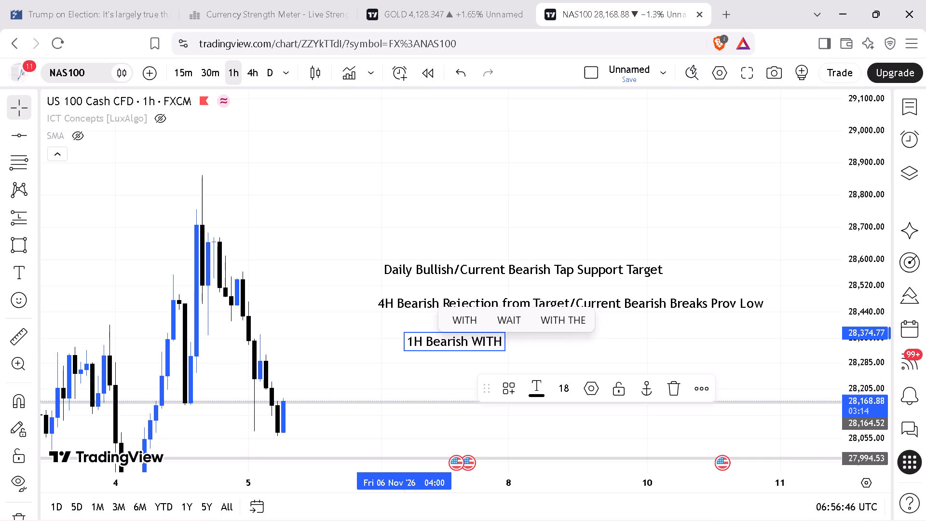
key(BackSpace)
key(BackSpace)
key(BackSpace)
key(BackSpace)
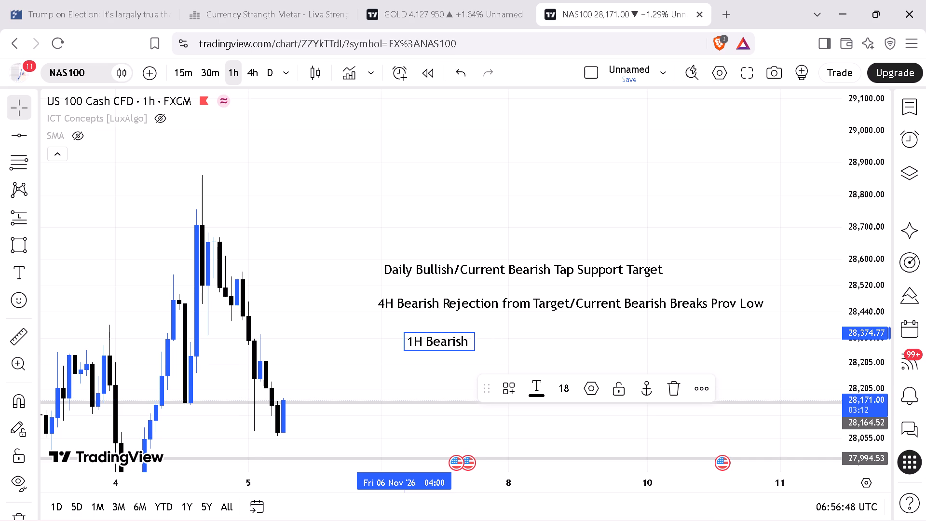
text(with no)
key(space)
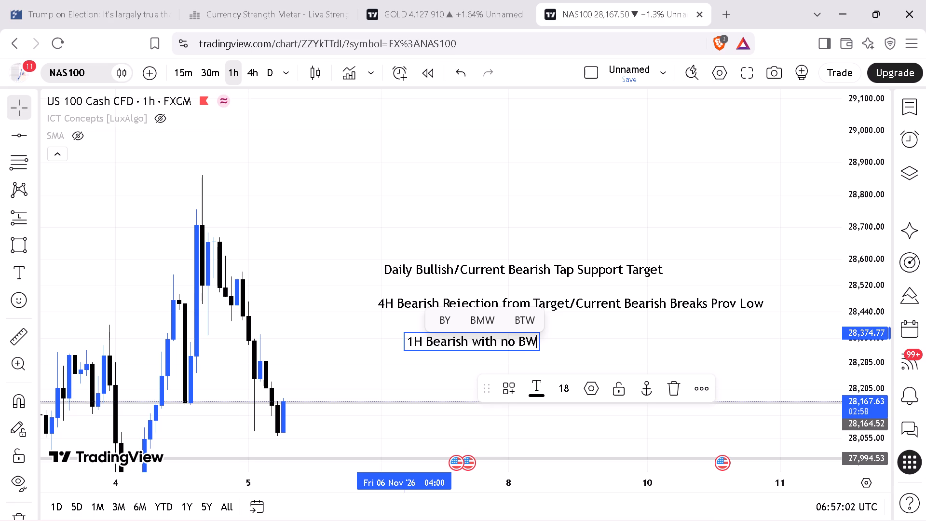
click(357, 344)
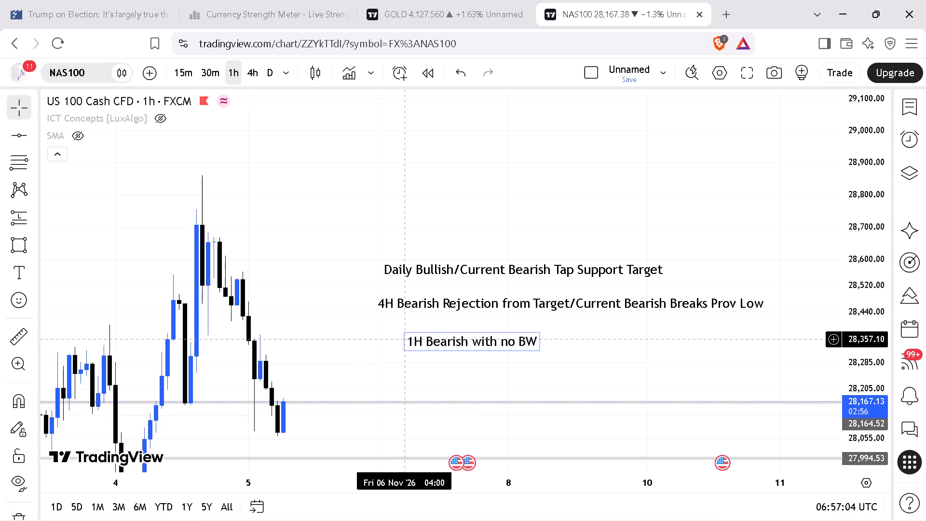
drag(415, 343, 395, 340)
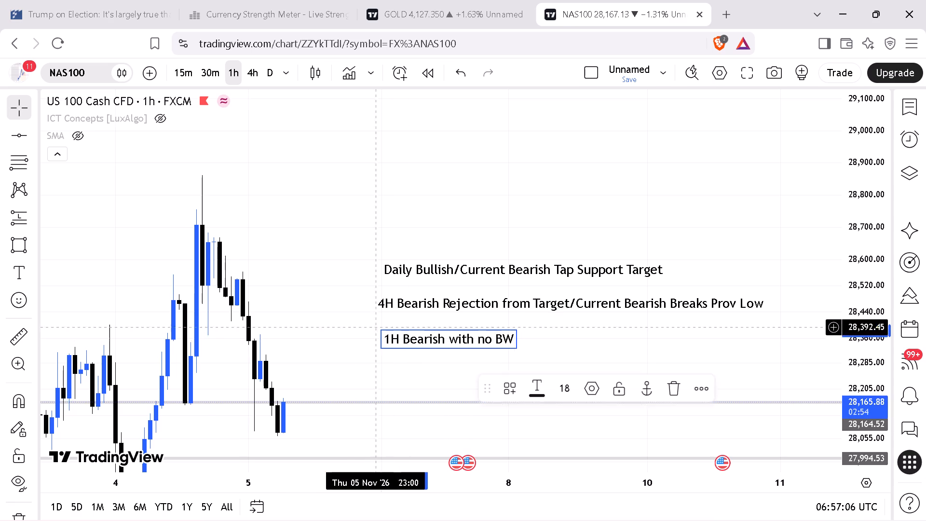
Switch NAS100 to the 30-minute chart and raise the lower horizontal line to about 28,076, at the 5 November lows.
drag(296, 281, 422, 210)
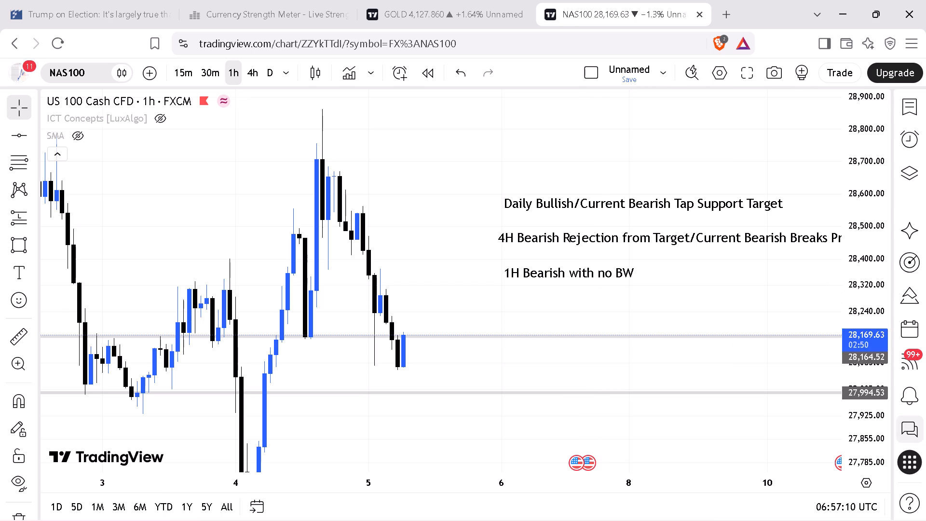
drag(871, 425, 872, 448)
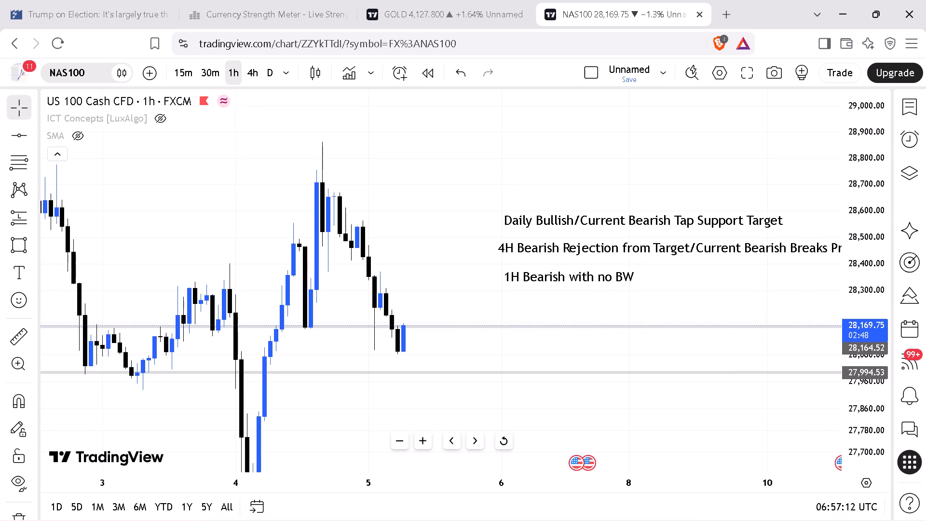
drag(369, 482, 386, 480)
drag(168, 198, 170, 157)
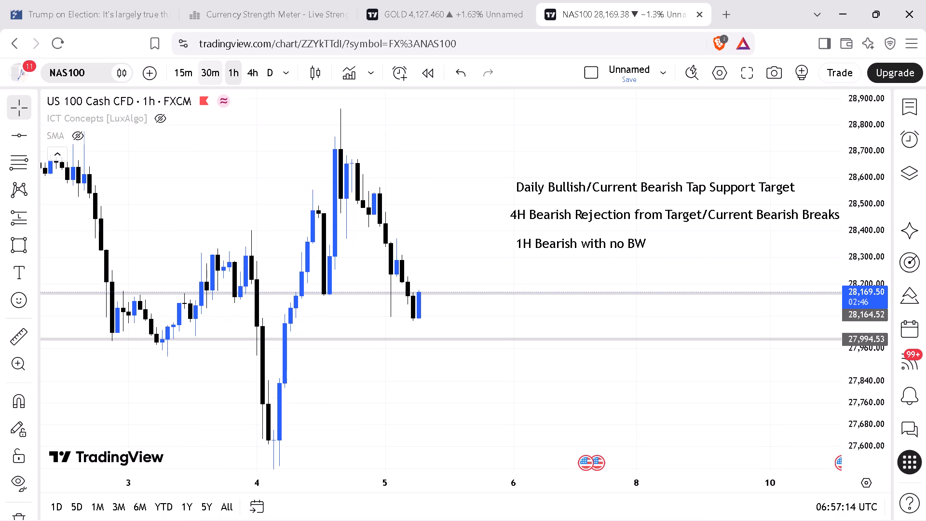
click(203, 72)
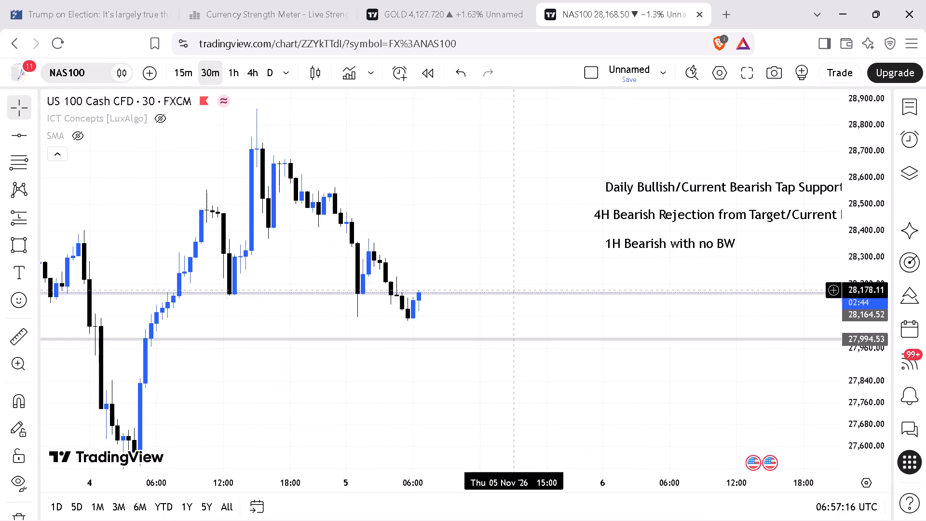
drag(339, 482, 600, 480)
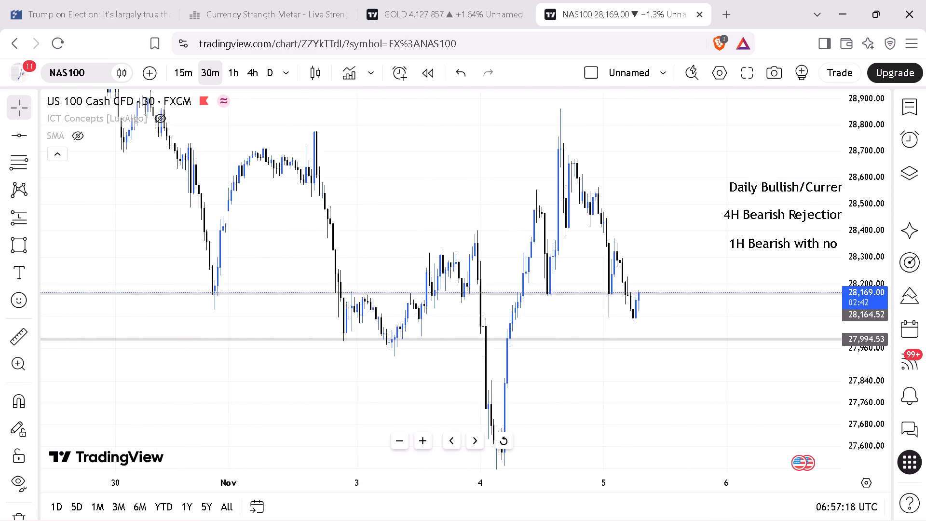
drag(600, 480, 522, 479)
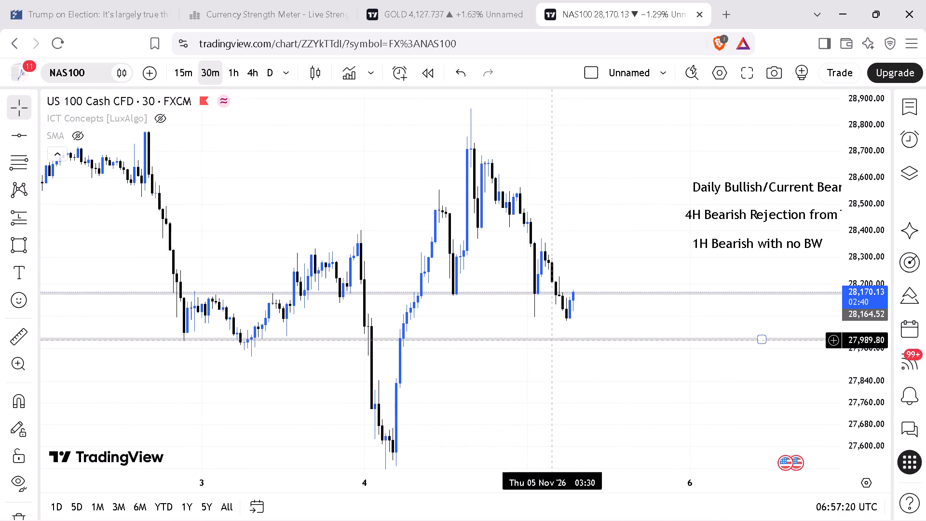
drag(551, 339, 549, 317)
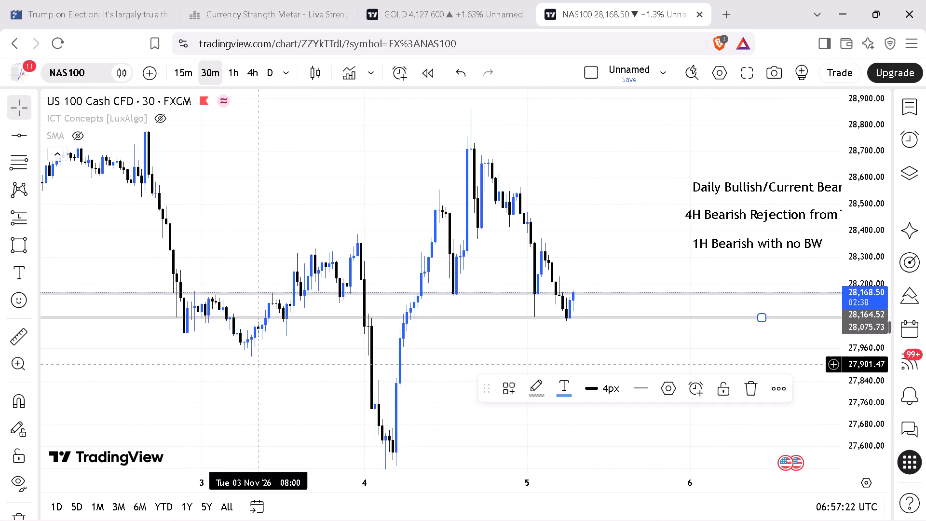
Examine the 30-minute price action around the two horizontal levels from early November to the latest 5 November candles.
drag(251, 366, 355, 359)
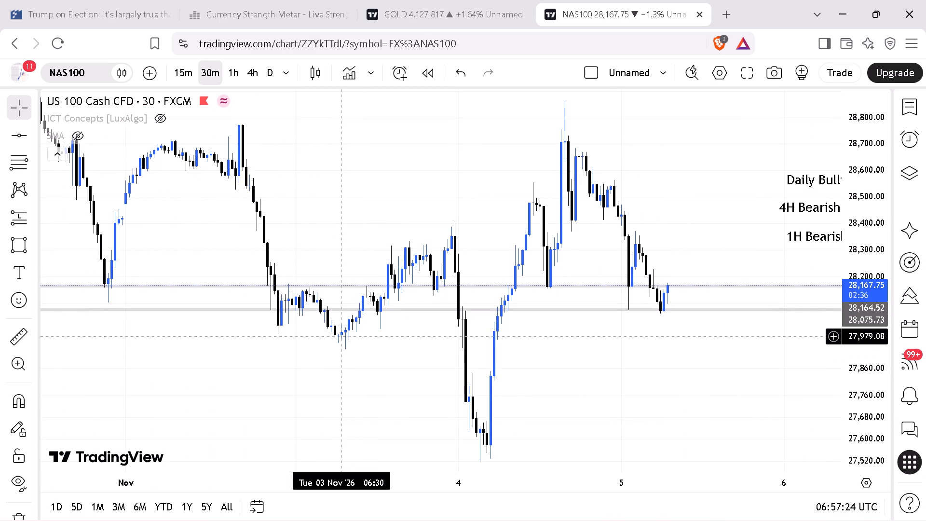
drag(366, 361, 277, 362)
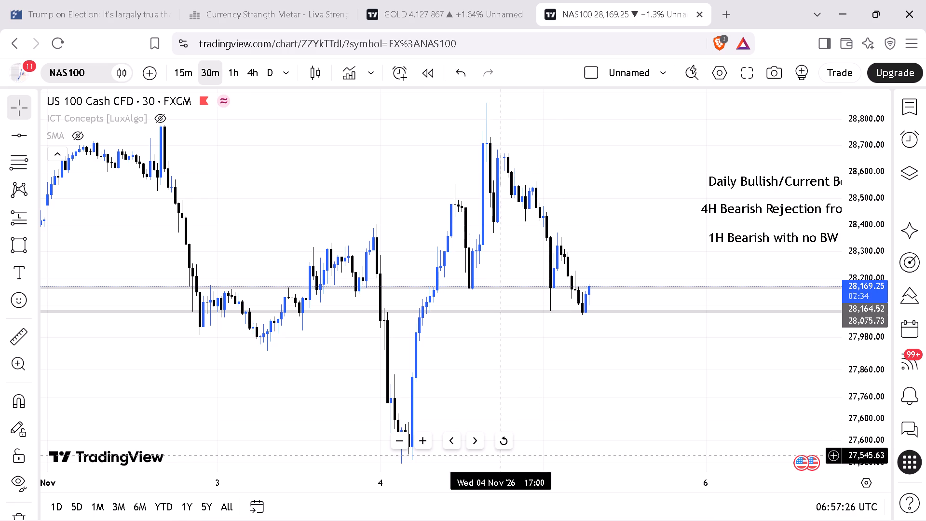
drag(504, 487, 297, 443)
drag(571, 389, 535, 386)
drag(848, 428, 888, 283)
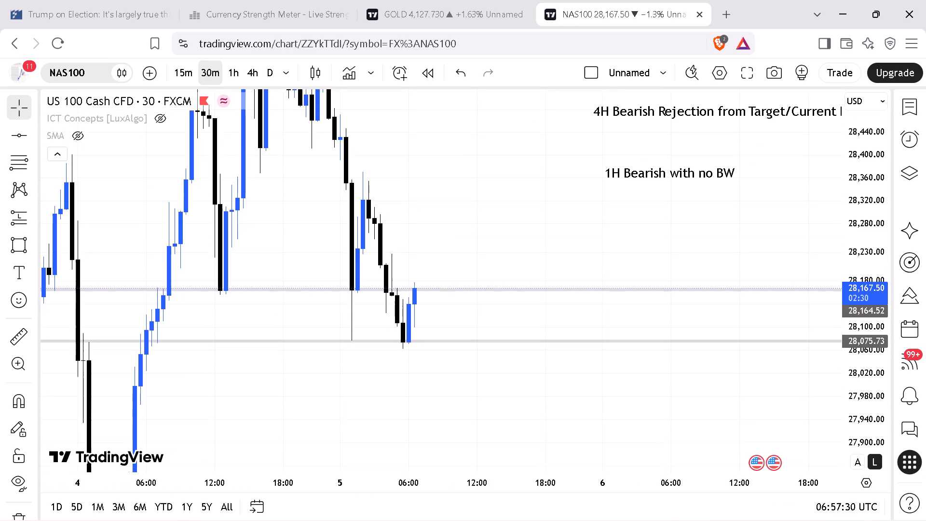
drag(888, 283, 891, 277)
drag(490, 223, 497, 254)
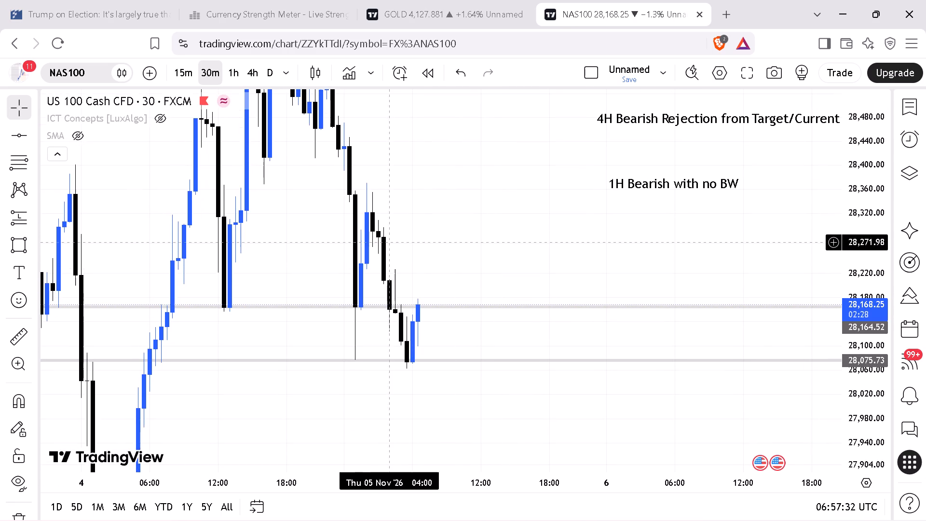
Compare the 4-hour and 1-hour charts, examining the recent candles against the two horizontal levels.
click(246, 71)
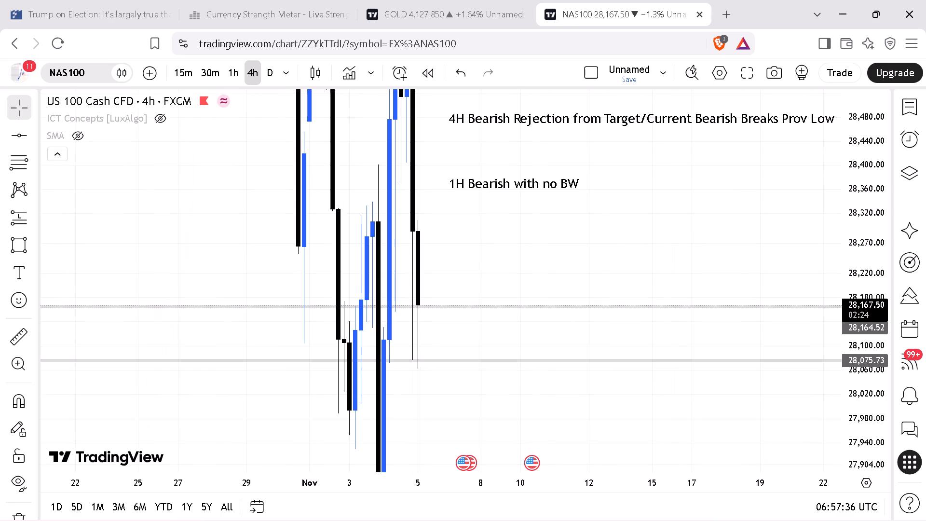
click(235, 69)
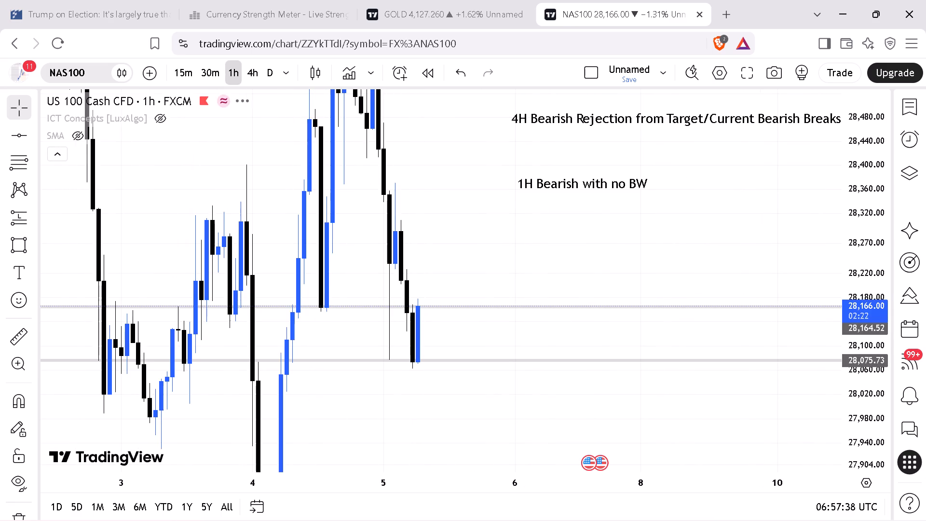
click(255, 76)
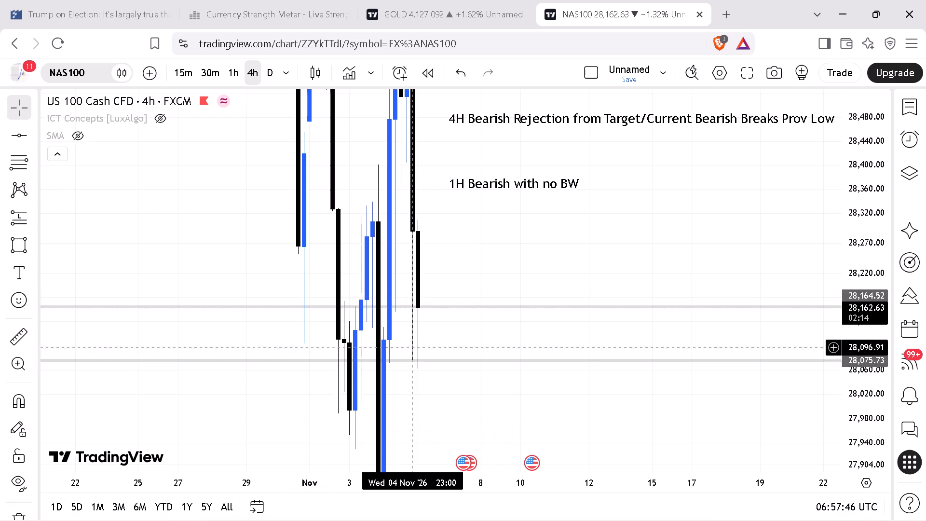
click(235, 77)
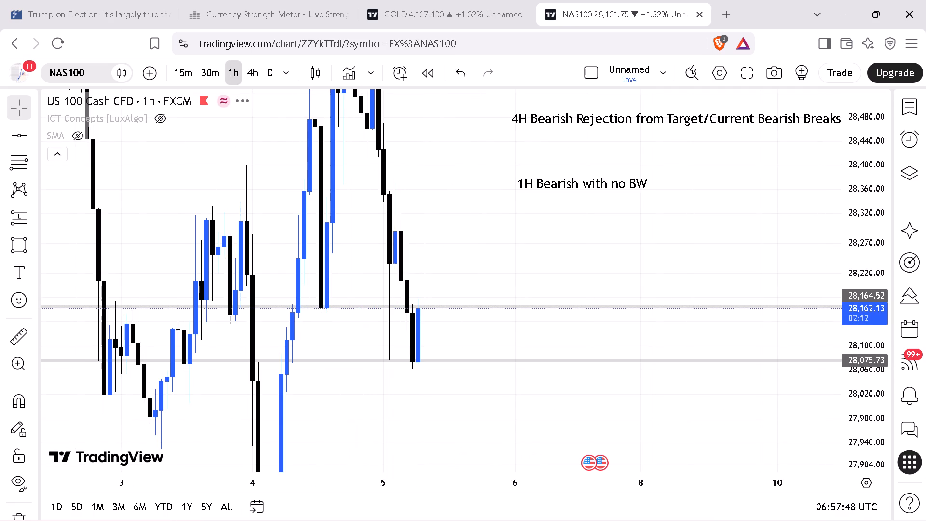
drag(409, 416, 534, 389)
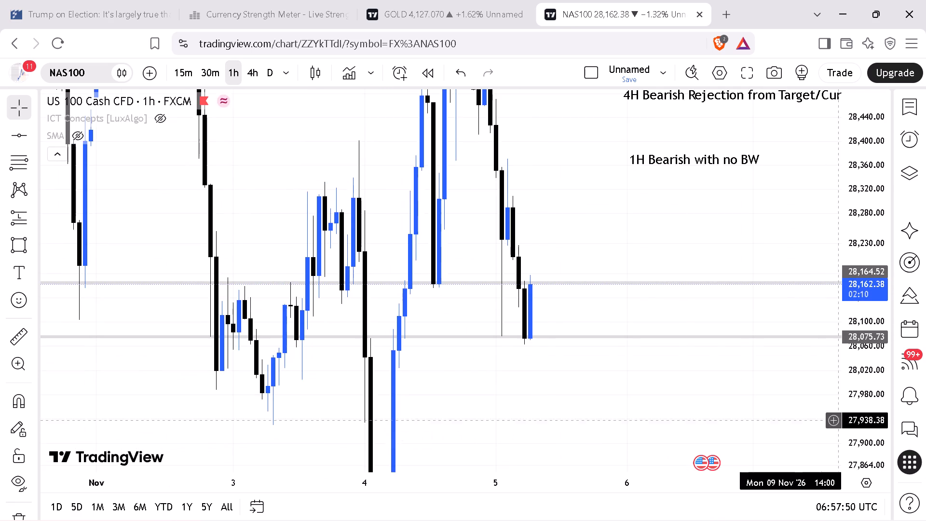
drag(850, 410, 866, 497)
drag(586, 413, 699, 400)
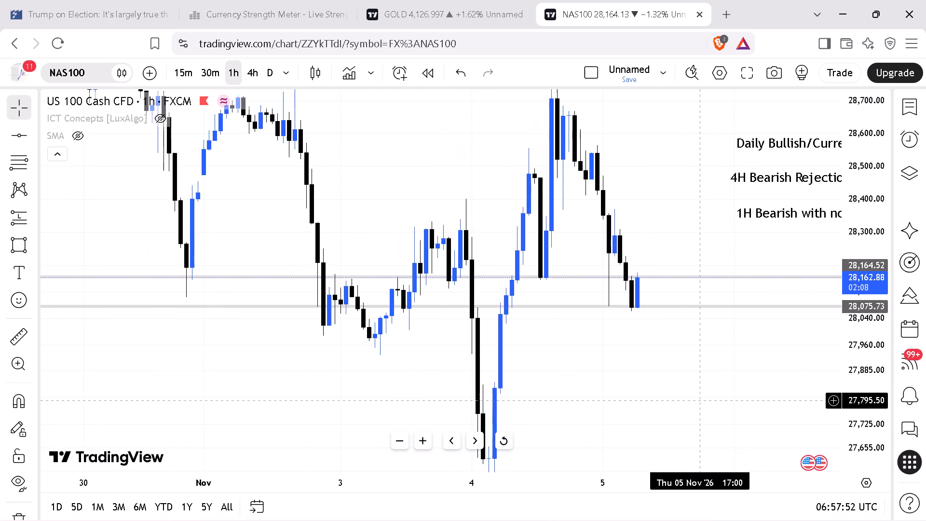
drag(699, 400, 640, 363)
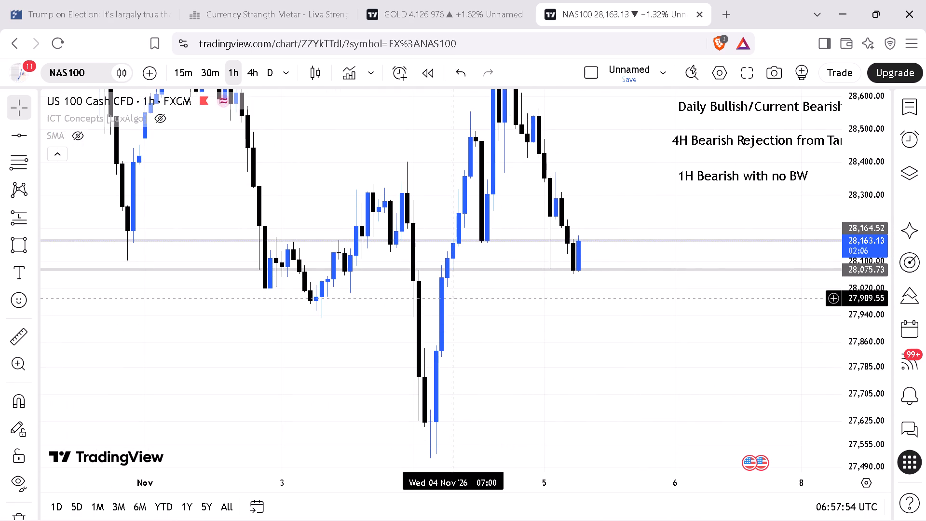
drag(855, 354, 860, 381)
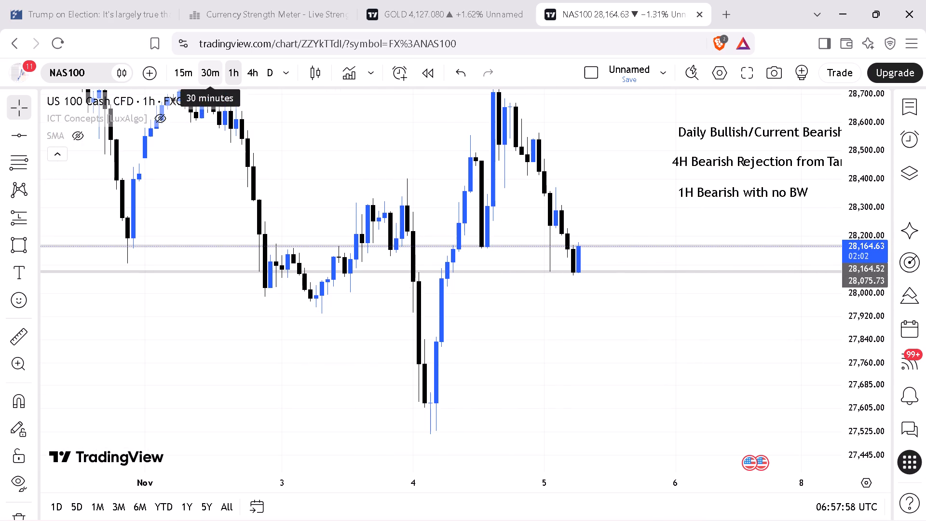
drag(686, 341, 446, 345)
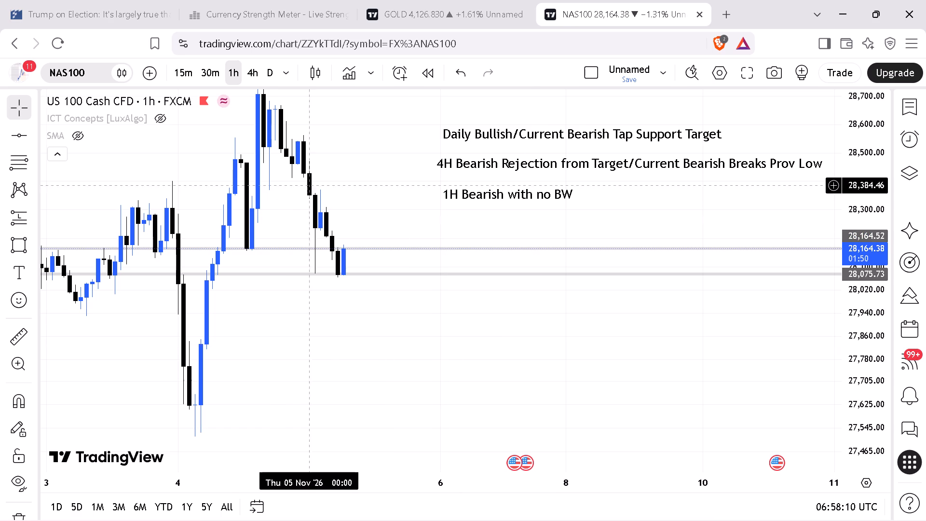
Compare the NAS100 4-hour and 30-minute charts, examining the latest candles against the two horizontal levels.
click(253, 68)
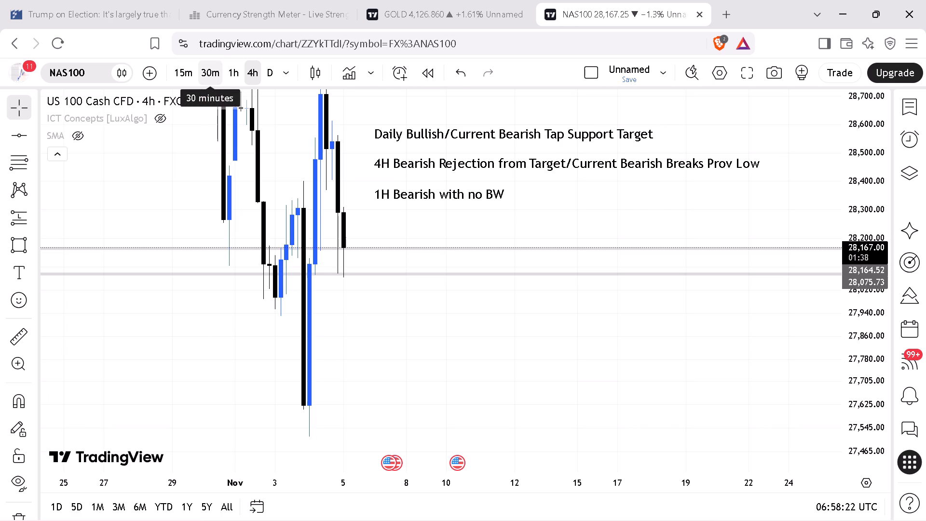
click(202, 73)
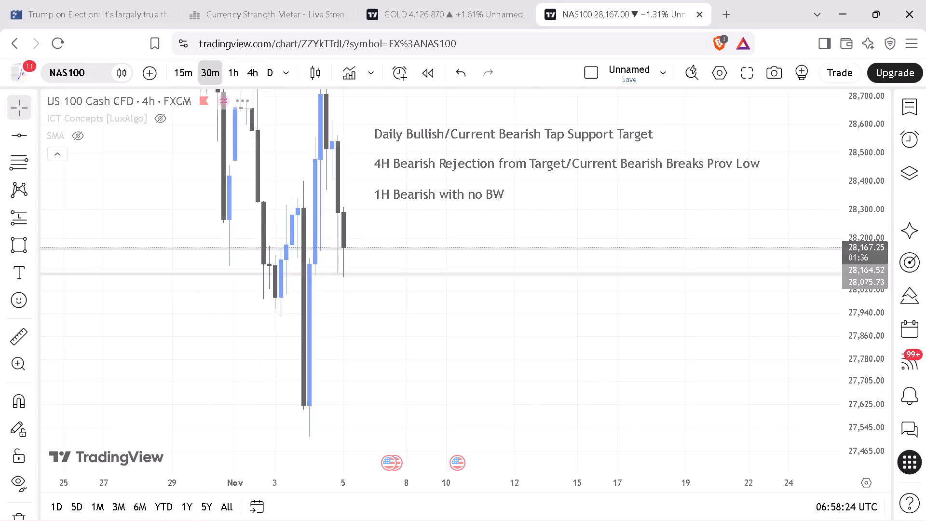
drag(144, 344, 577, 344)
drag(205, 384, 218, 382)
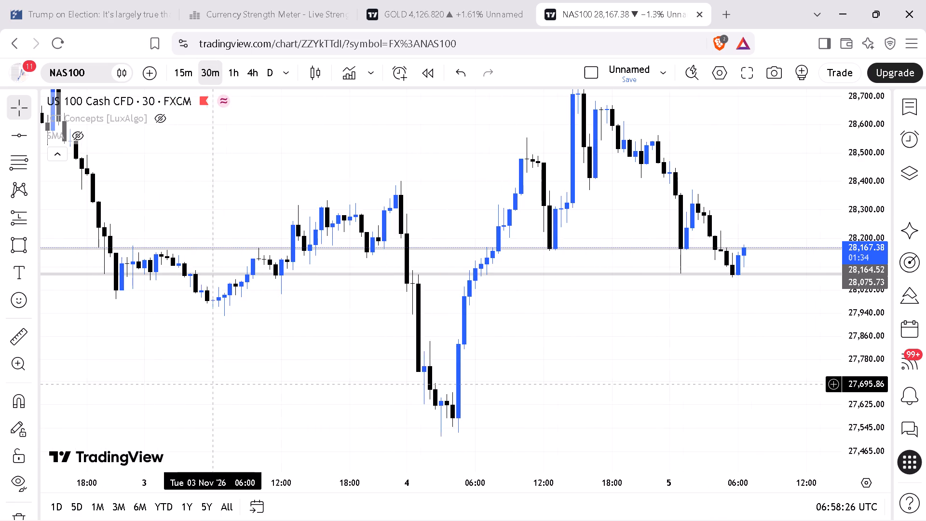
drag(218, 382, 50, 325)
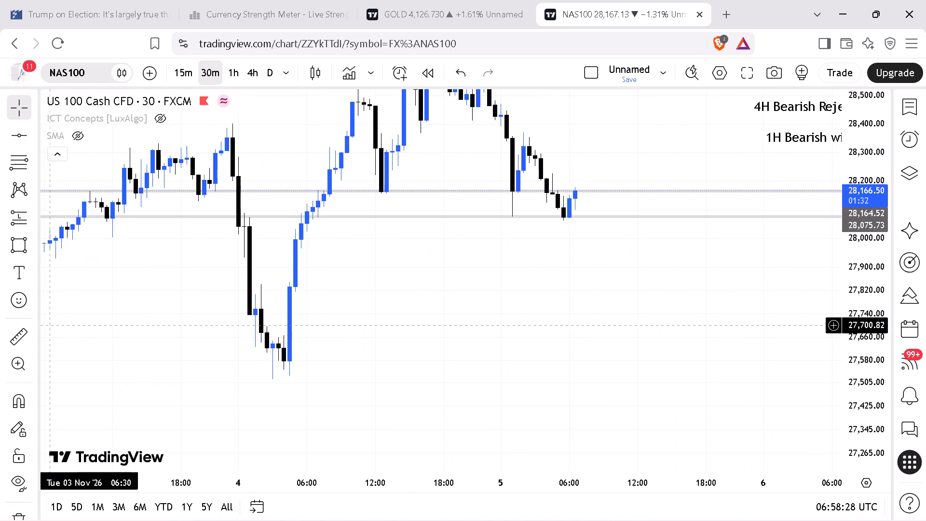
drag(50, 325, 131, 326)
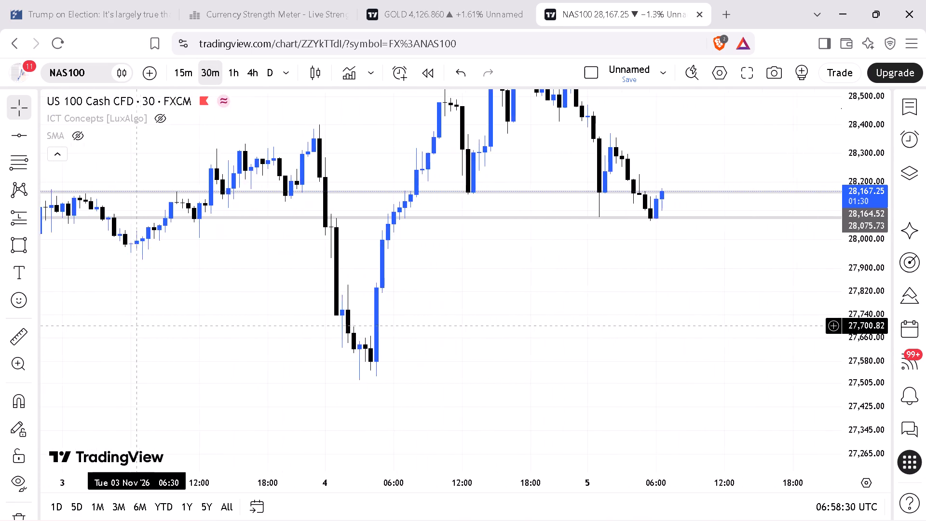
Shorten the 4H text note to "4H Bearish Breaks Prov Low" by removing its rejection and current wording.
drag(131, 326, 24, 322)
drag(488, 318, 112, 440)
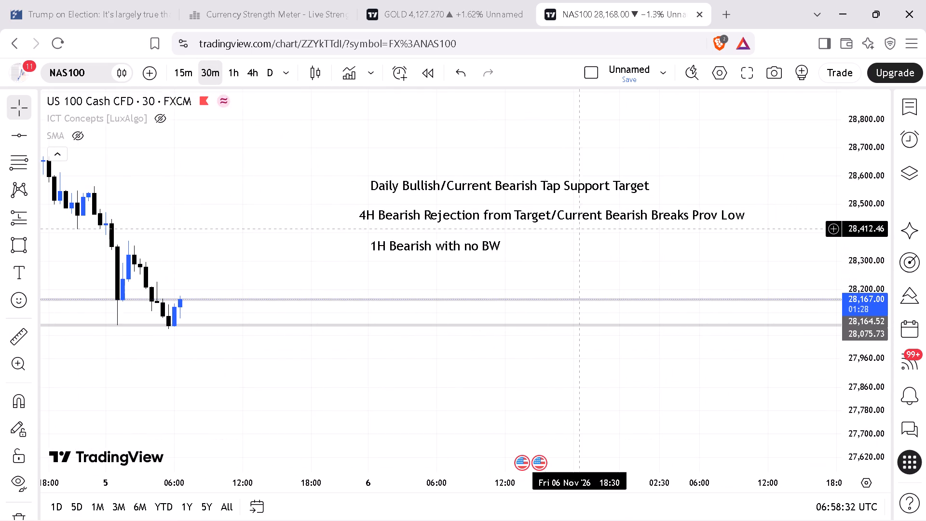
click(602, 219)
click(745, 217)
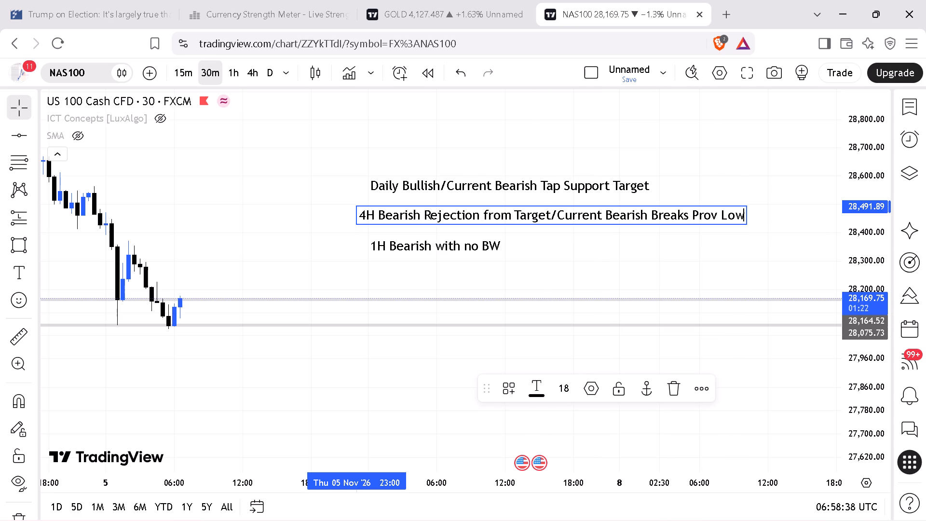
drag(598, 212, 600, 219)
key(Right)
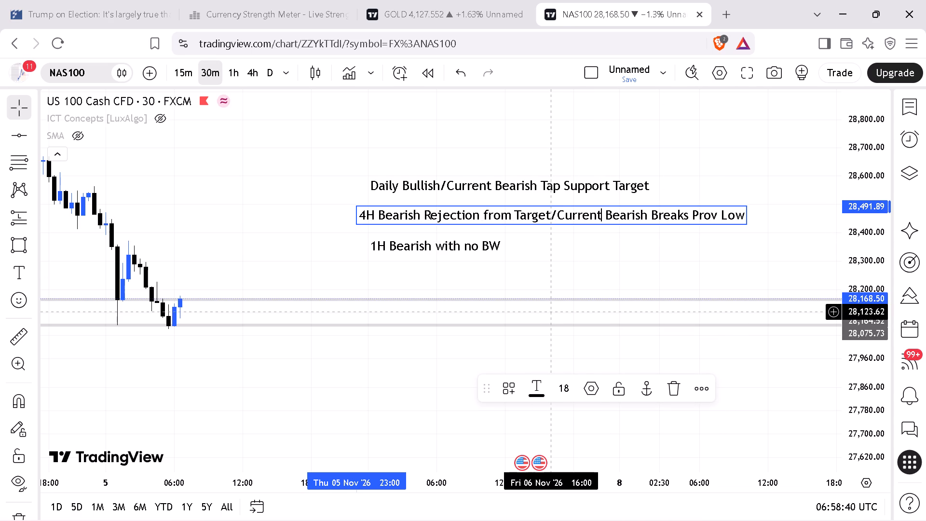
key(BackSpace)
key(BackSpace)
key(BackSpace)
key(BackSpace)
key(BackSpace)
key(BackSpace)
key(BackSpace)
key(BackSpace)
key(BackSpace)
key(BackSpace)
key(BackSpace)
key(BackSpace)
key(BackSpace)
key(BackSpace)
key(BackSpace)
key(BackSpace)
key(BackSpace)
key(BackSpace)
key(BackSpace)
key(BackSpace)
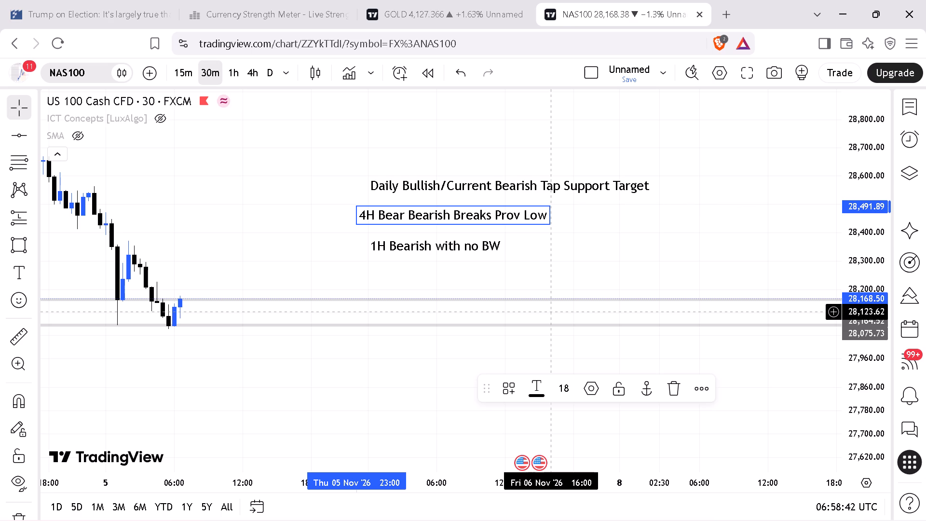
key(BackSpace)
key(BackSpace)
key(BackSpace)
key(BackSpace)
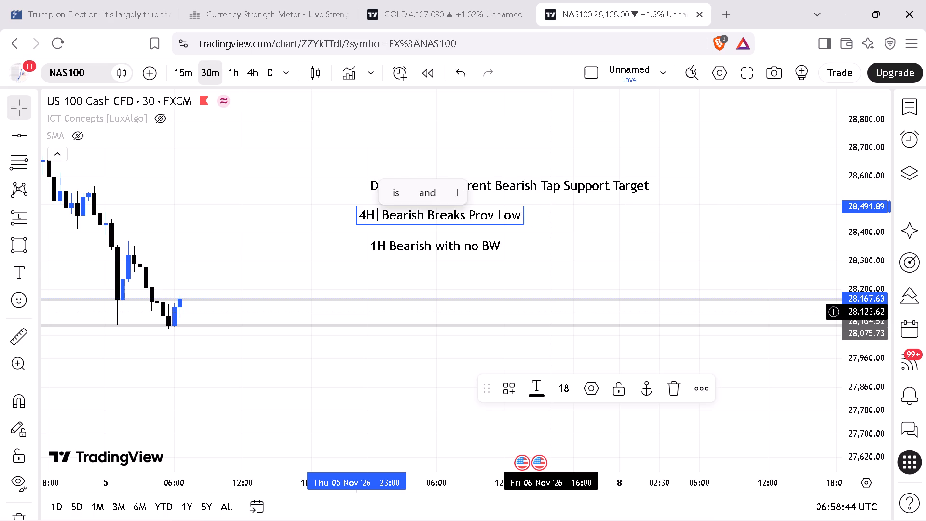
click(518, 216)
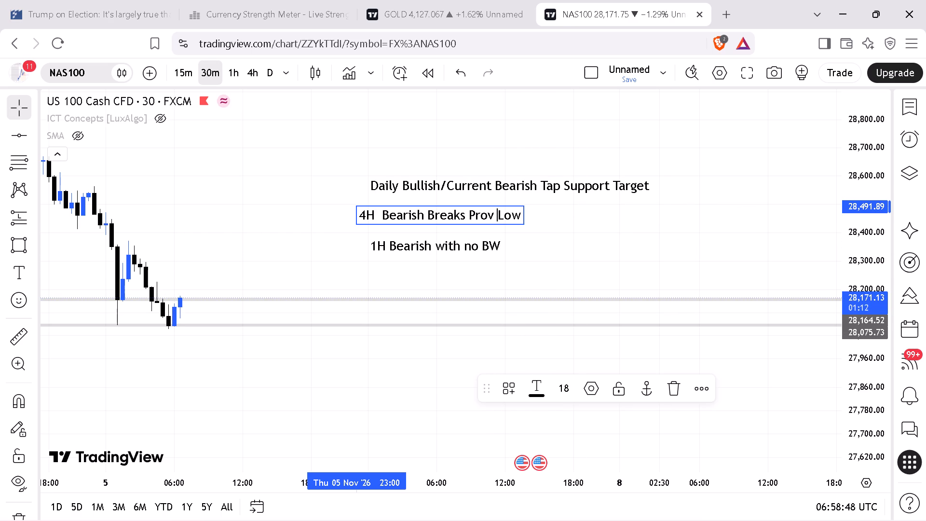
drag(382, 216, 381, 221)
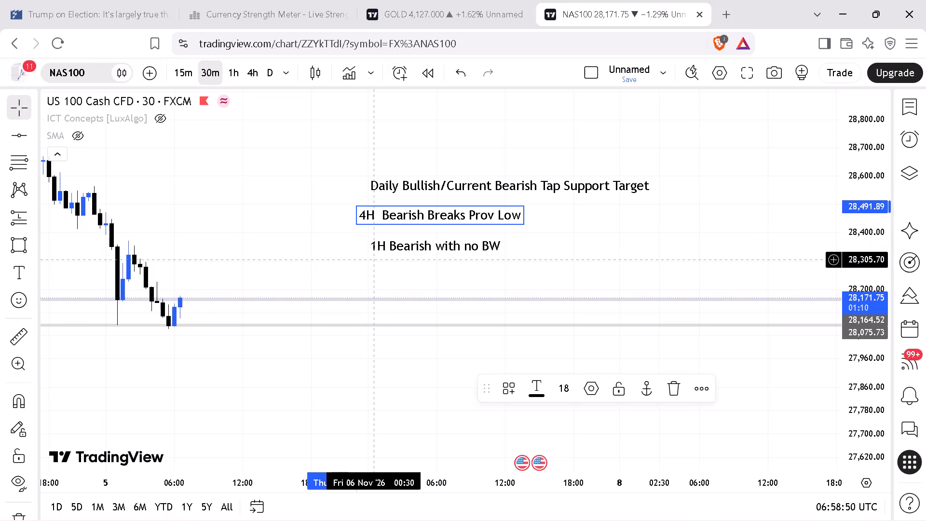
key(BackSpace)
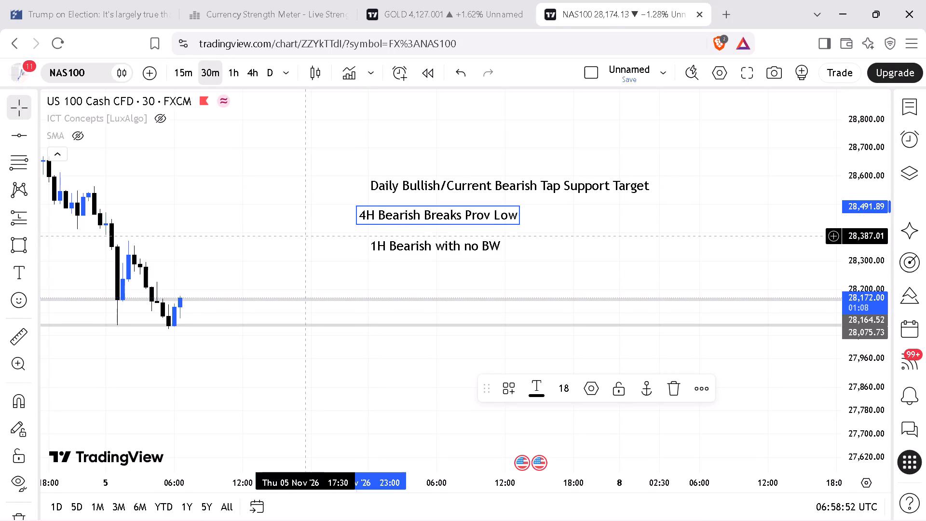
Move the 4H note so its start lines up with the daily and 1H notes.
click(311, 226)
drag(368, 216, 382, 211)
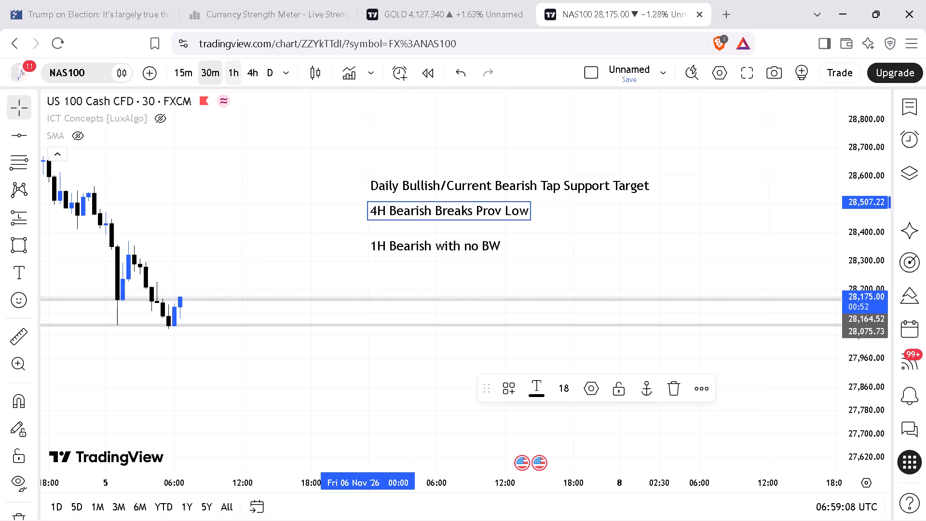
Check the 4-hour chart, return to 1-hour, and extend the 4H note to "4H Bearish Breaks Prov Low and Rejecting".
click(246, 74)
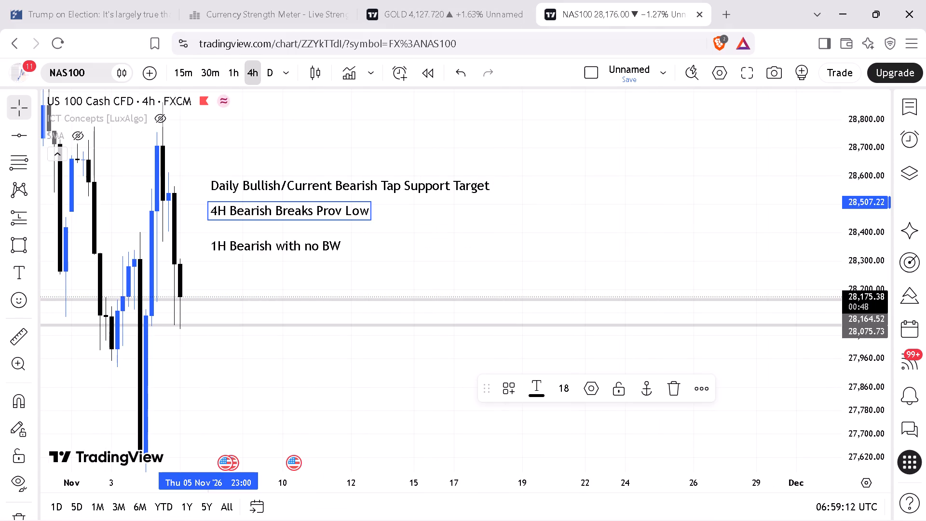
click(231, 72)
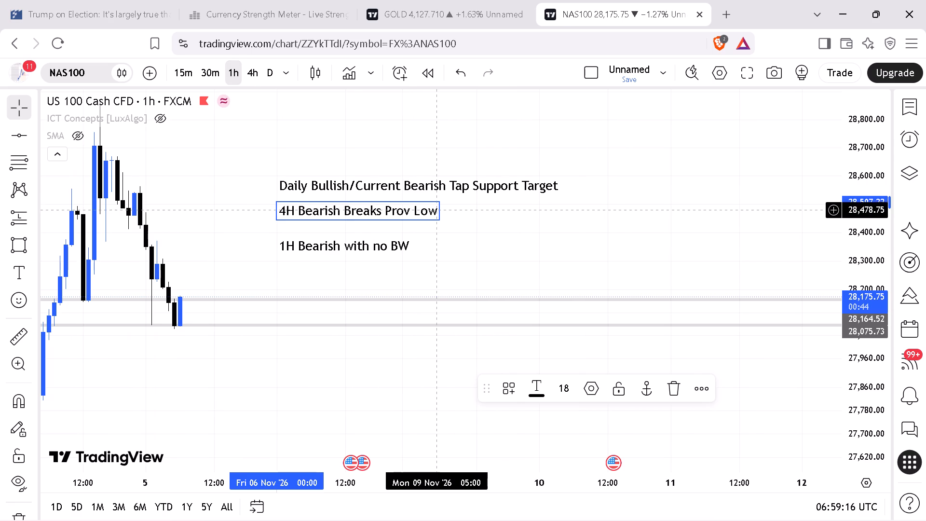
click(437, 210)
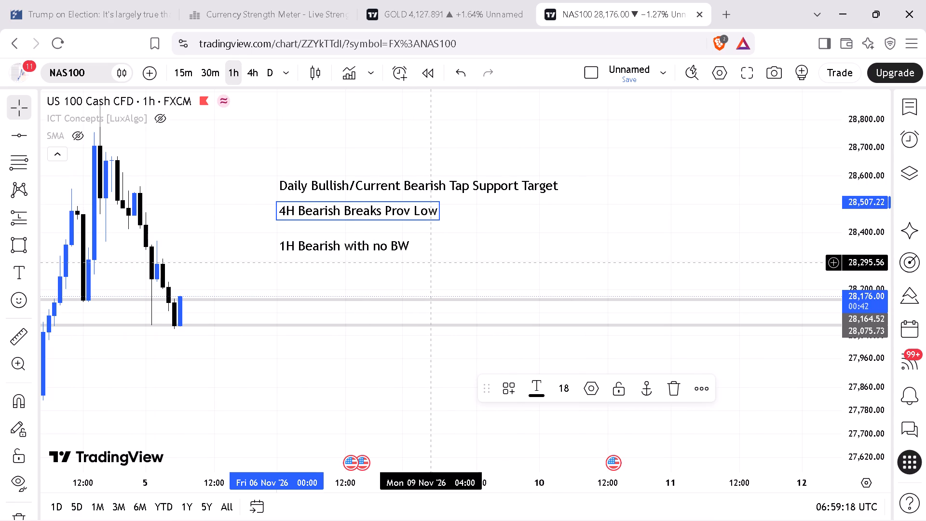
key(space)
text(and)
key(space)
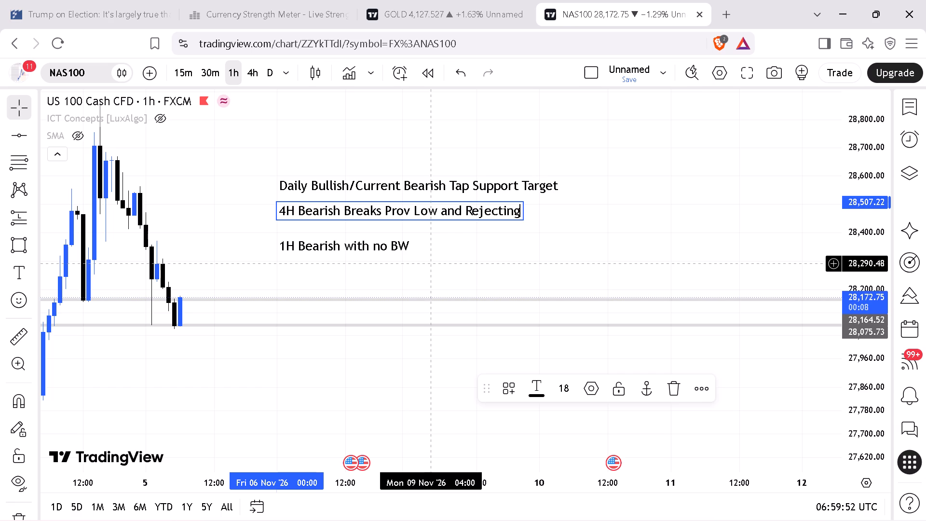
click(451, 249)
Lower the 4H and daily notes slightly so the three notes are evenly spaced.
drag(412, 206, 413, 215)
click(358, 182)
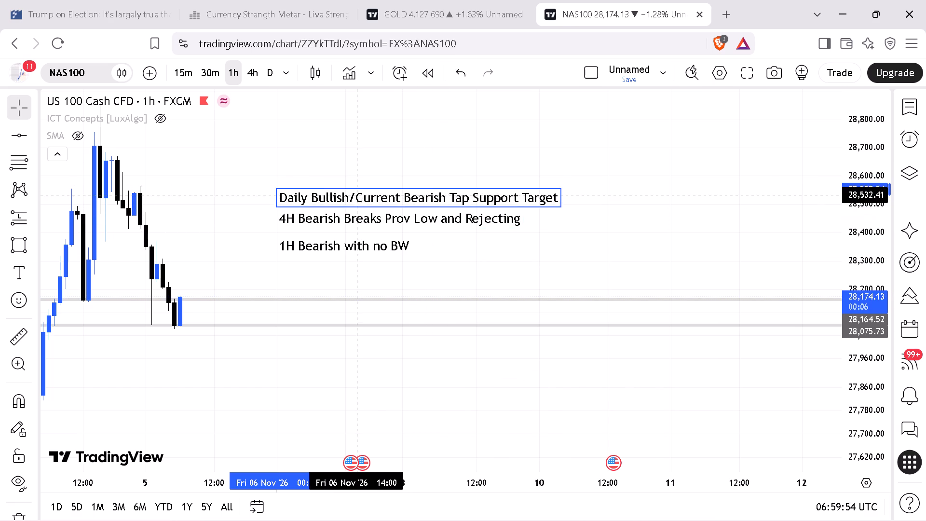
Change the bias word in the 1H note so it reads "1H Bullish with no BW".
click(366, 246)
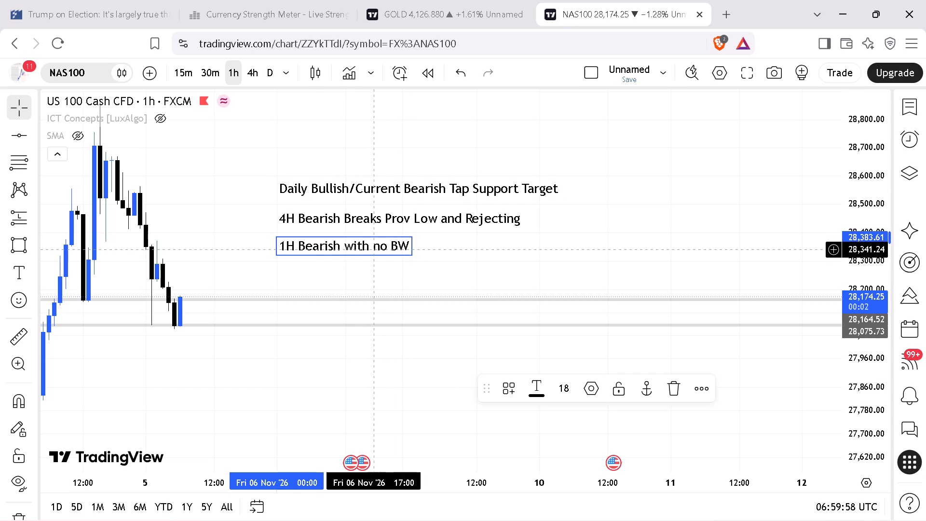
click(341, 243)
click(342, 246)
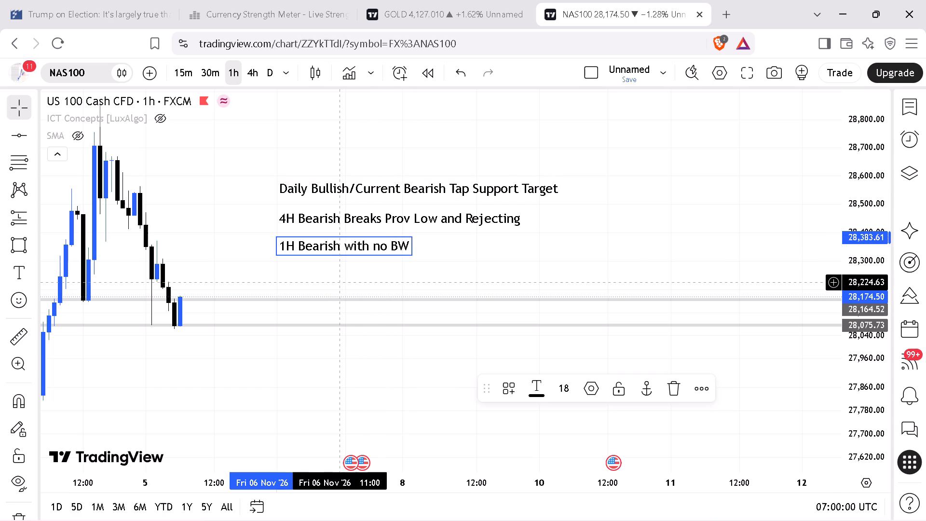
key(BackSpace)
key(BackSpace)
key(BackSpace)
key(BackSpace)
key(BackSpace)
key(BackSpace)
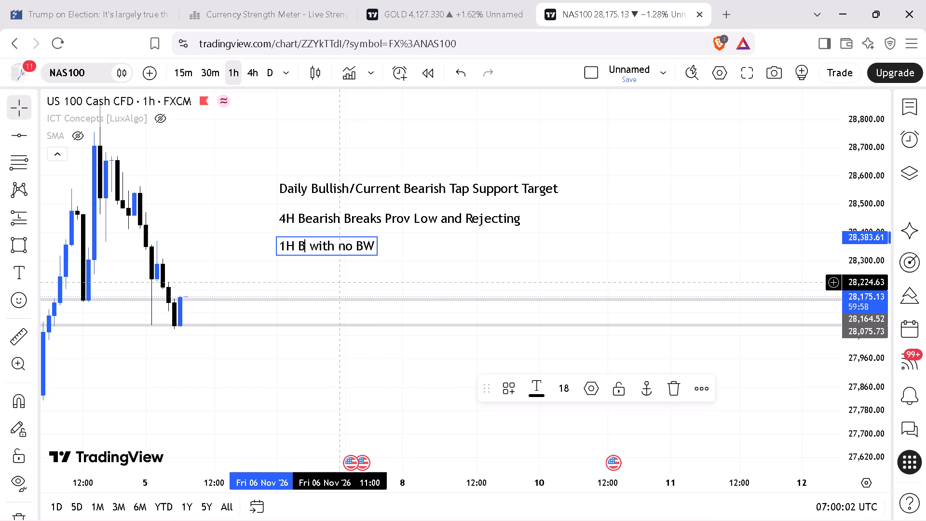
text(ULL)
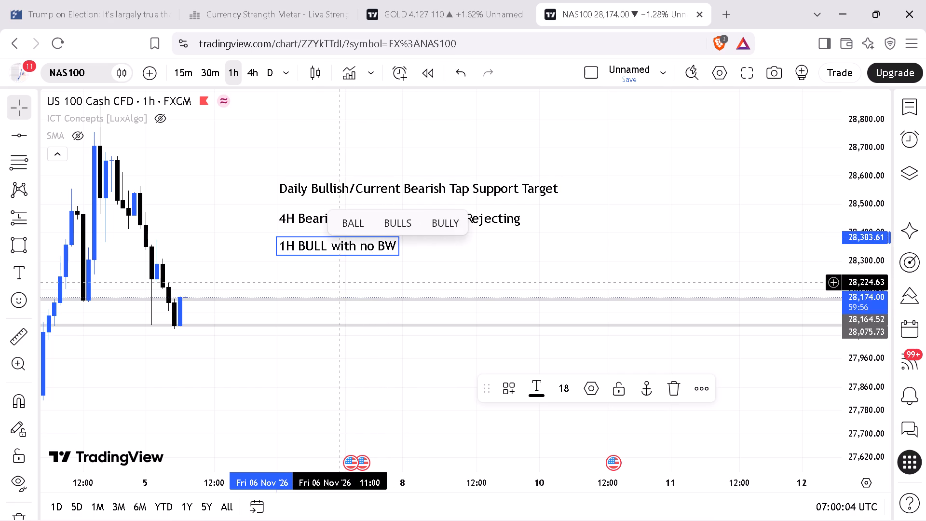
key(BackSpace)
key(BackSpace)
key(BackSpace)
text(ullish)
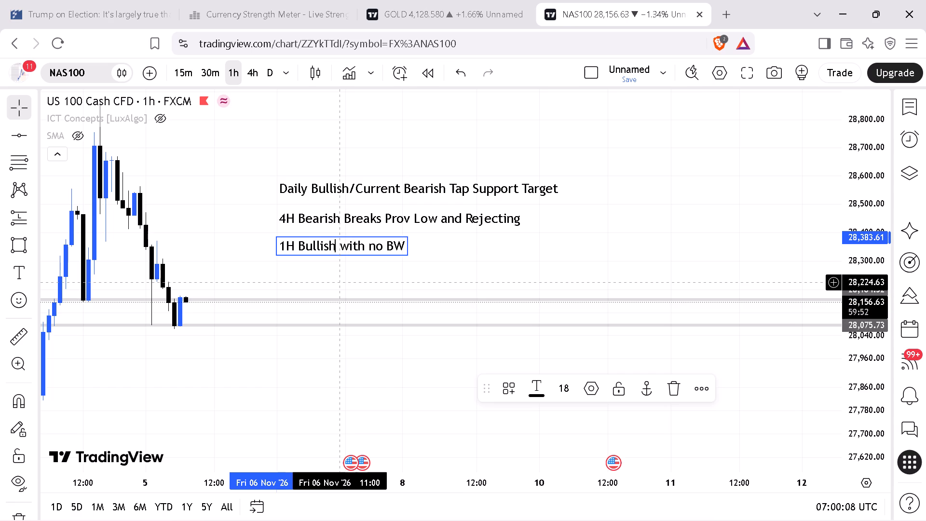
click(441, 253)
Examine recent NAS100 price action around the two horizontal levels on the 1-hour, 4-hour and daily charts.
drag(220, 216, 239, 213)
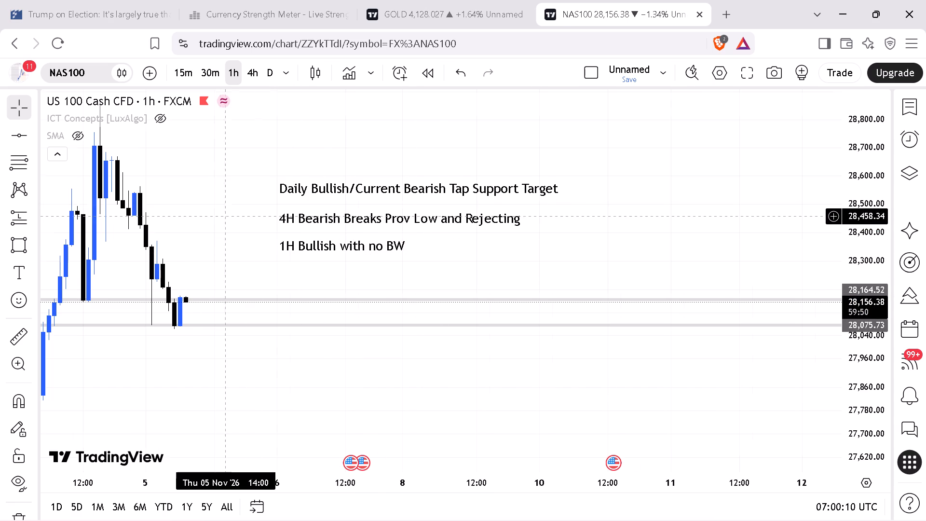
drag(239, 213, 574, 202)
drag(252, 228, 506, 228)
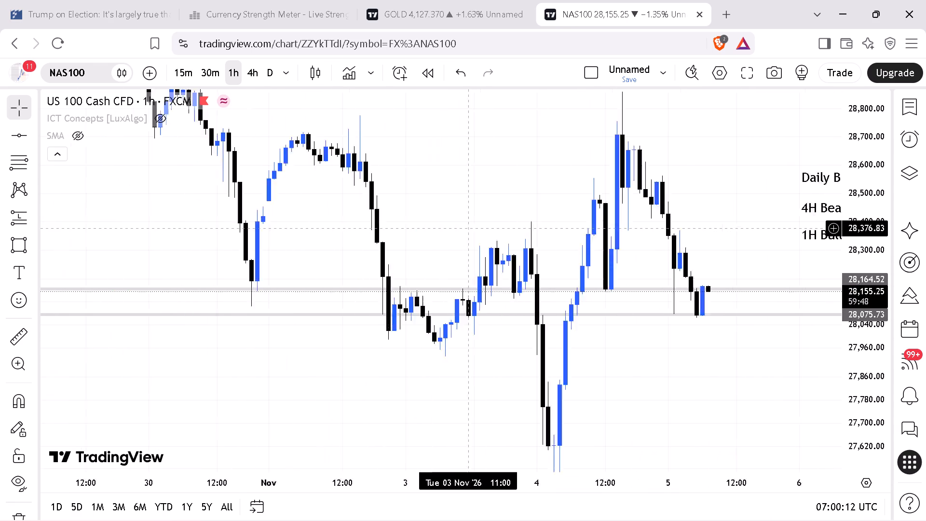
drag(506, 228, 230, 229)
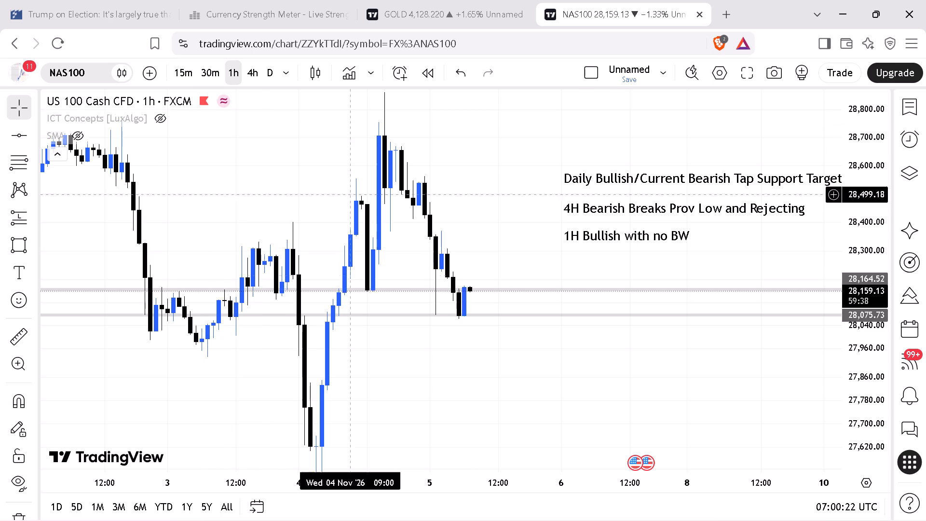
drag(767, 482, 710, 477)
click(247, 73)
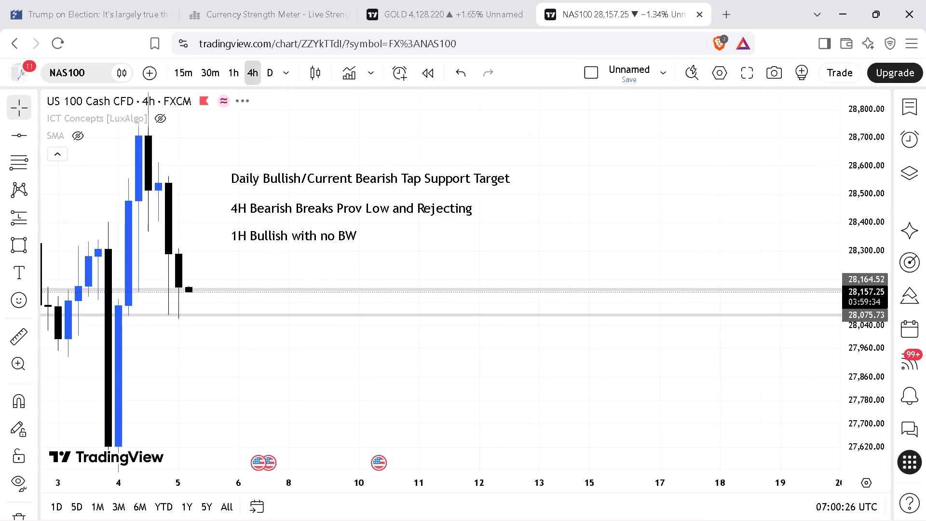
drag(276, 393, 636, 380)
drag(860, 378, 891, 490)
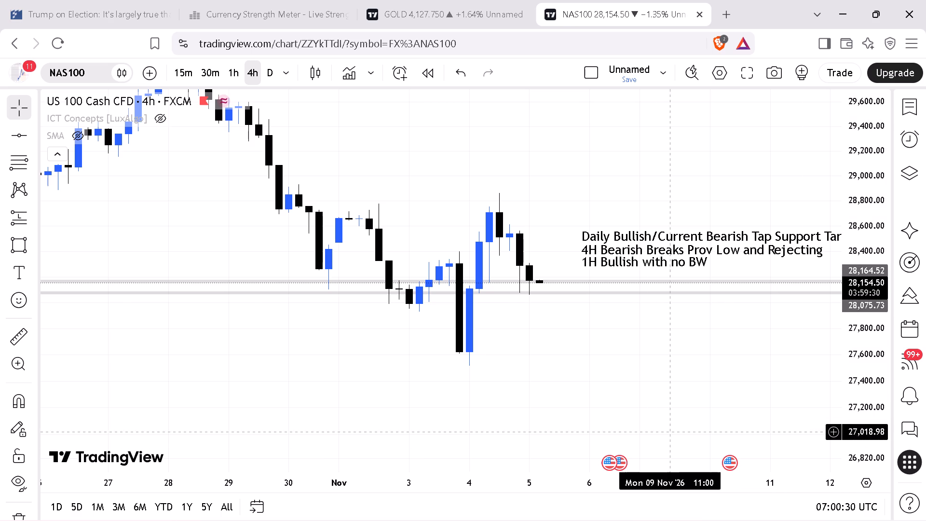
drag(609, 405, 621, 408)
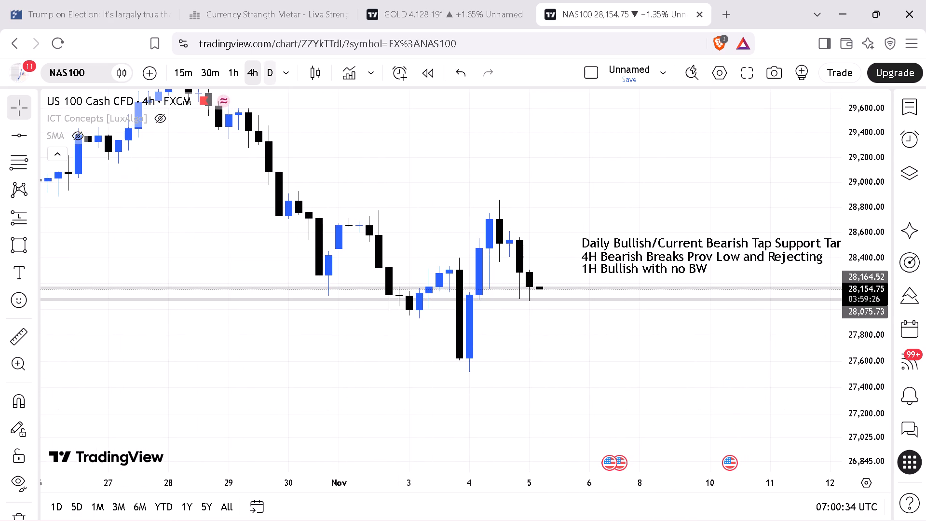
click(269, 72)
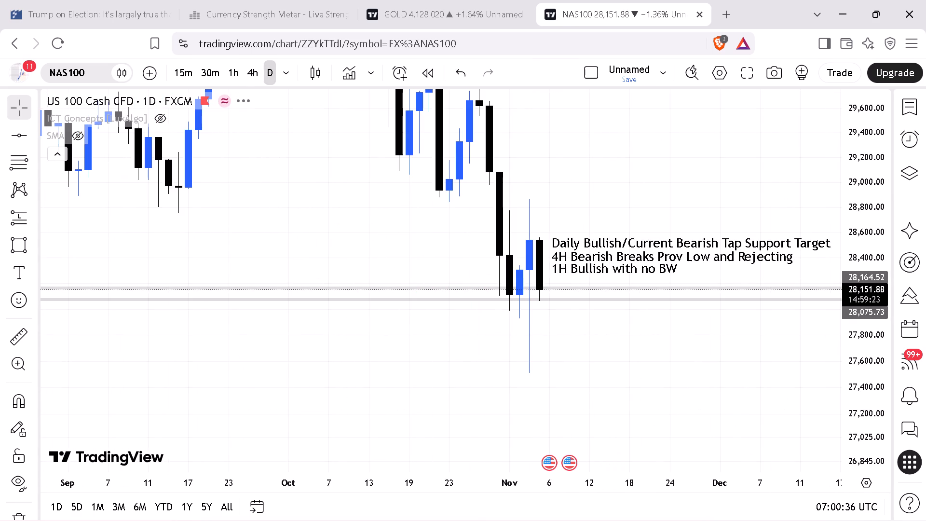
click(235, 75)
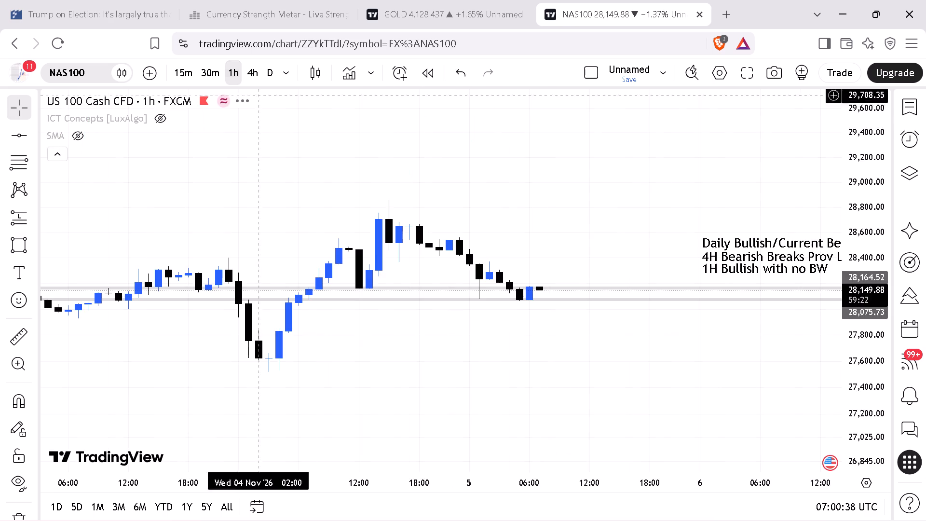
drag(865, 417, 897, 205)
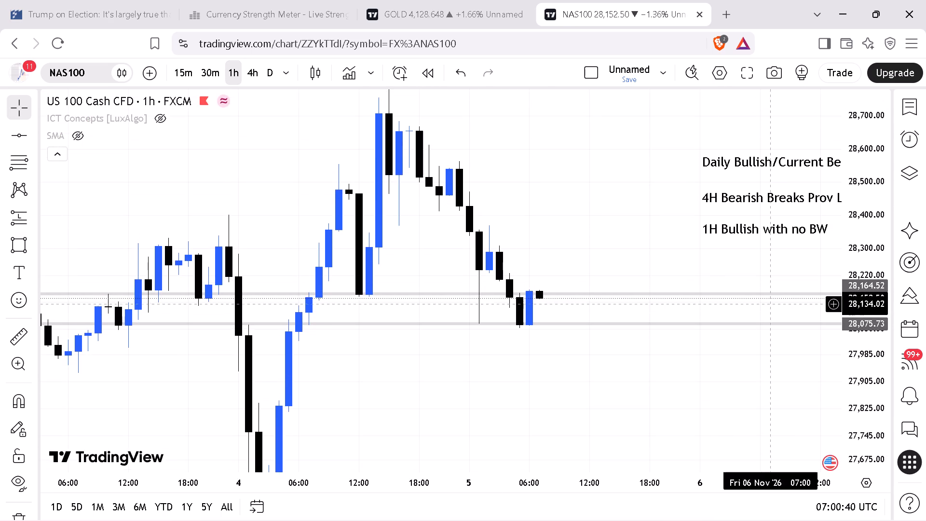
drag(425, 486, 598, 470)
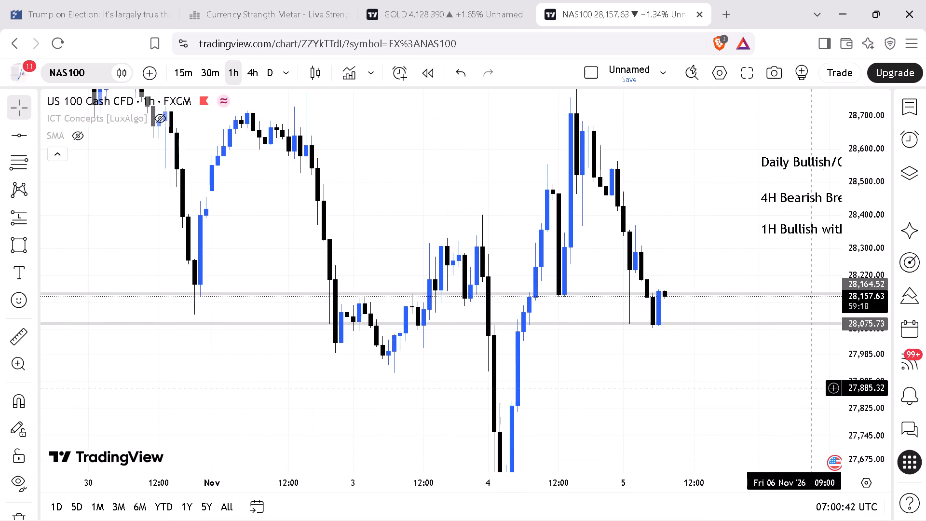
drag(858, 368, 877, 481)
drag(722, 402, 563, 421)
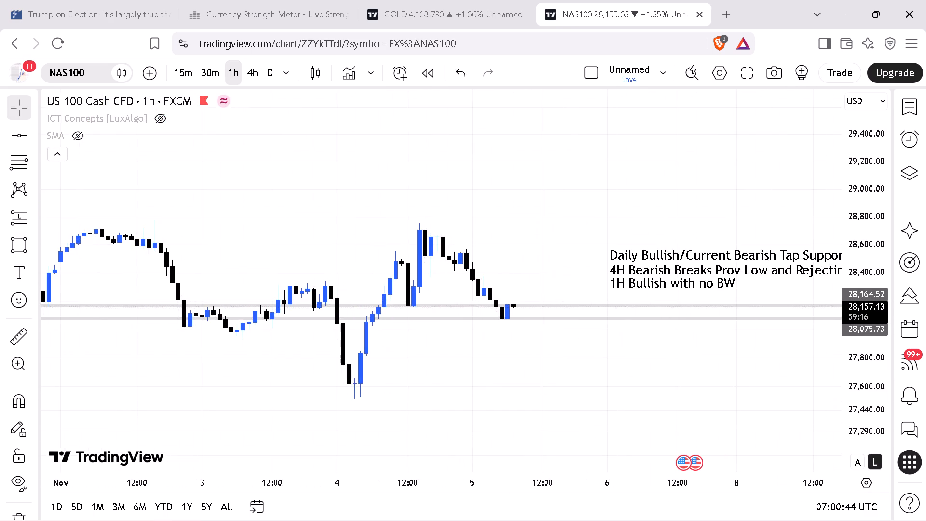
Extend the 1H note to read "1H Bullish with no BW and TW" and move it slightly up towards the 4H note.
drag(872, 452, 925, 147)
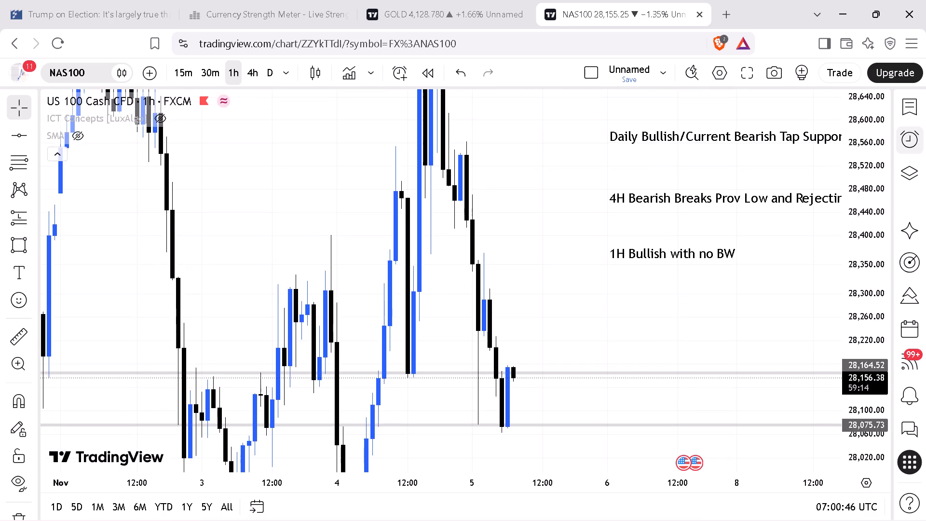
drag(925, 147, 922, 228)
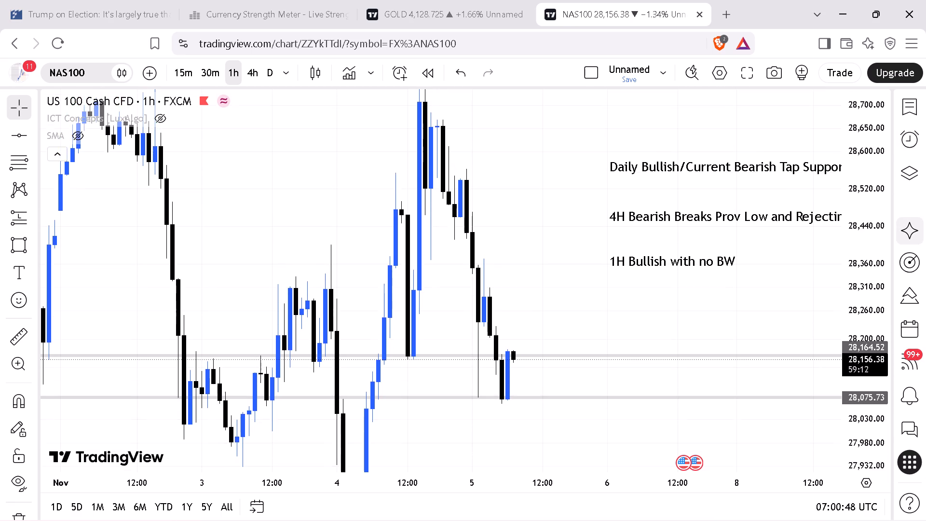
drag(922, 228, 925, 226)
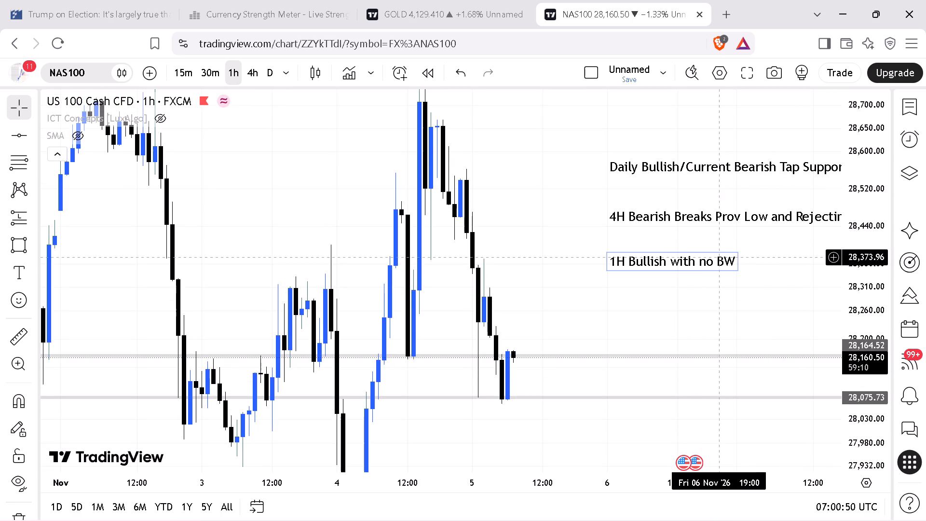
click(736, 262)
click(733, 260)
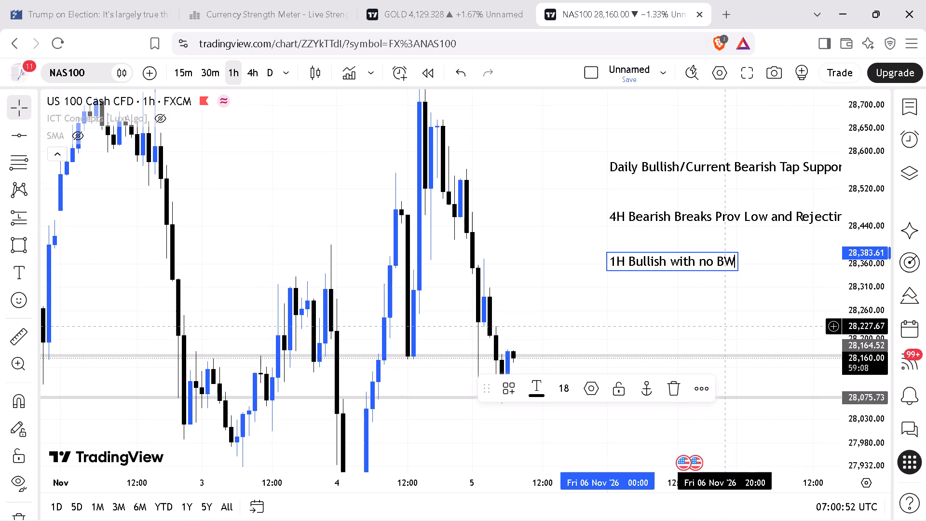
key(space)
text(and)
key(space)
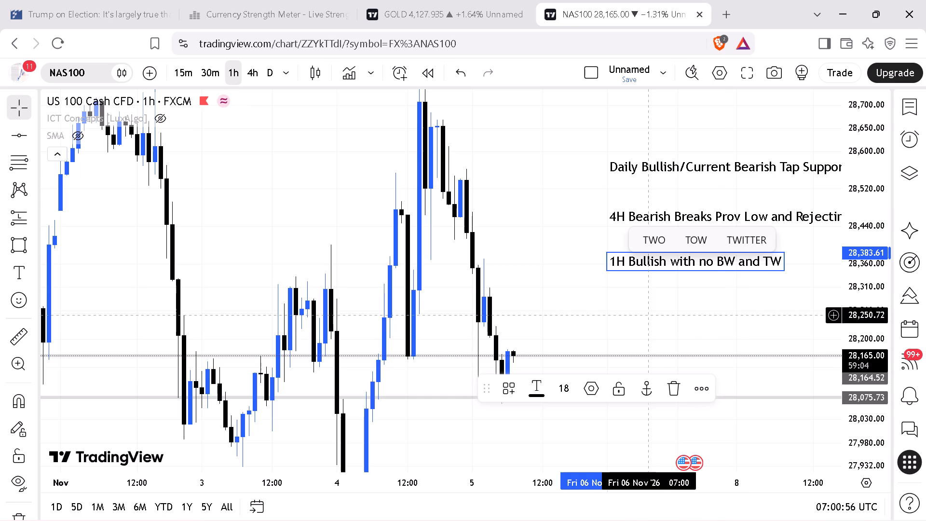
click(653, 312)
drag(670, 254, 676, 242)
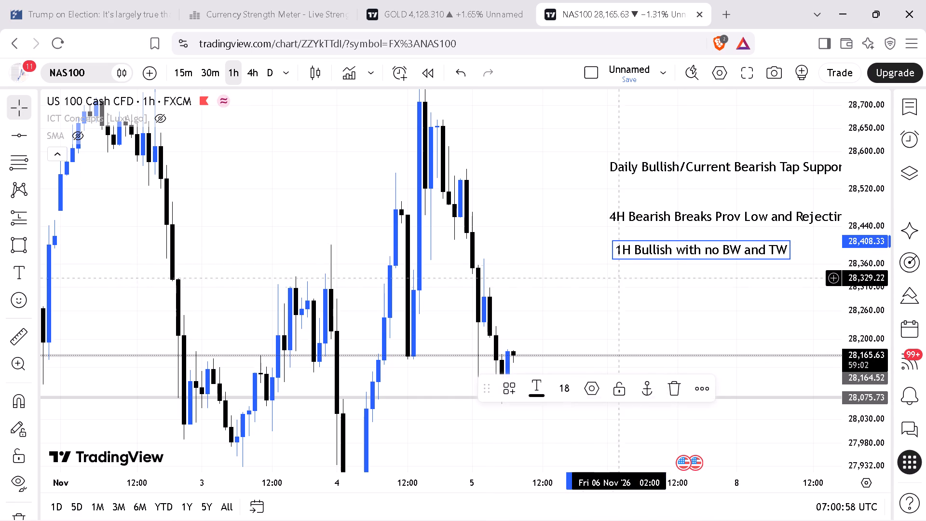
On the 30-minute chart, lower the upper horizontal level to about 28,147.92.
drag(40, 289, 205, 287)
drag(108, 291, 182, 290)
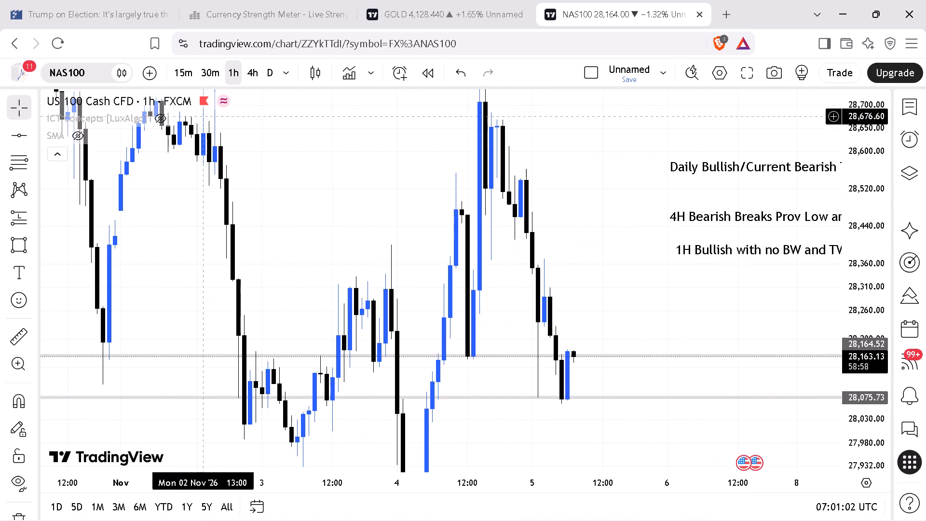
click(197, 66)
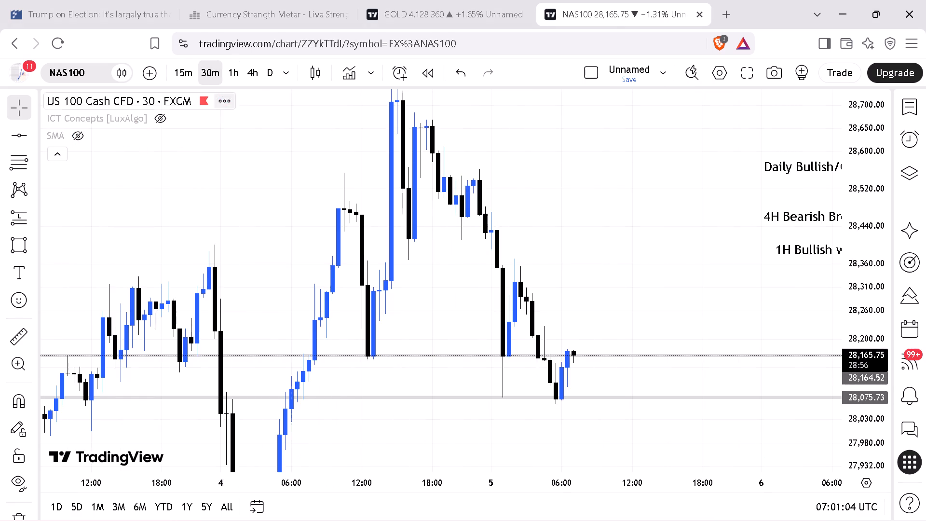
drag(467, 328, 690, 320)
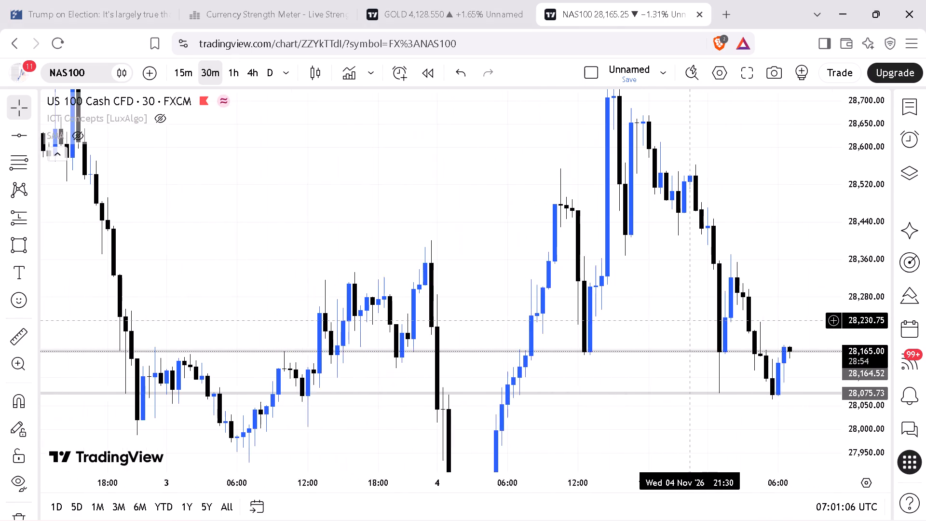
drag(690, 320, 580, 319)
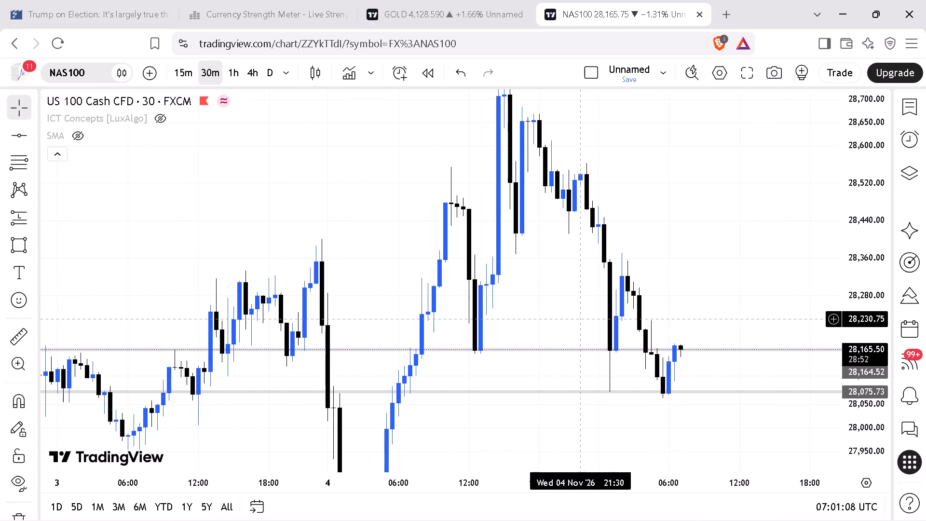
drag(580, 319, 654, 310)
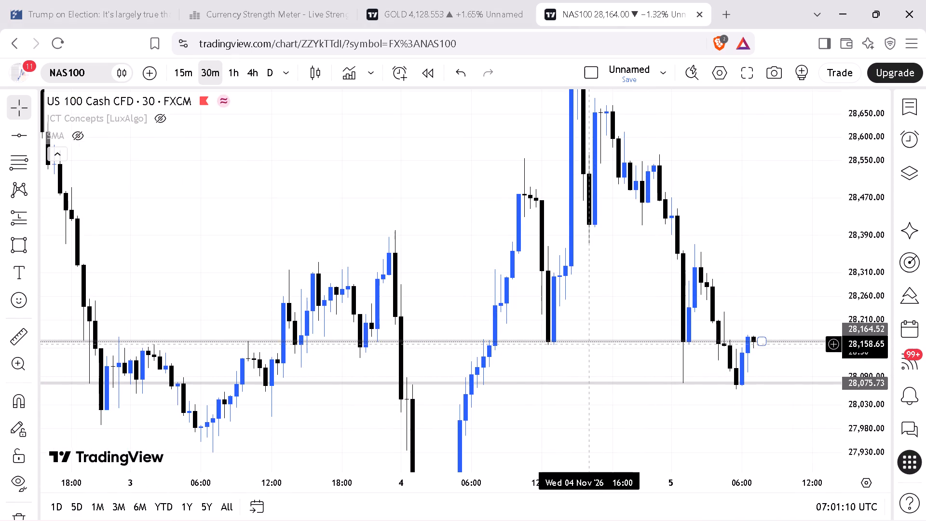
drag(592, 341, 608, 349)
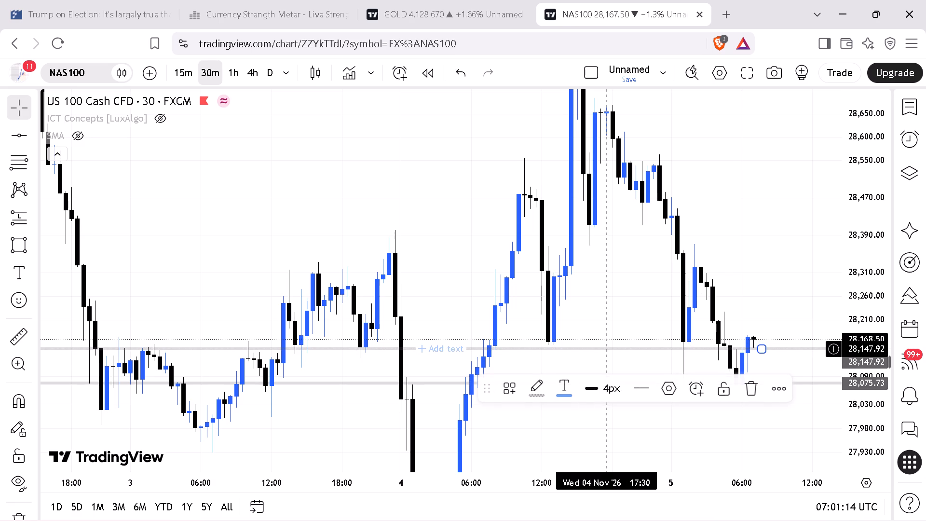
Examine recent NAS100 candles around the two horizontal levels on the 30-minute chart.
drag(614, 302, 631, 266)
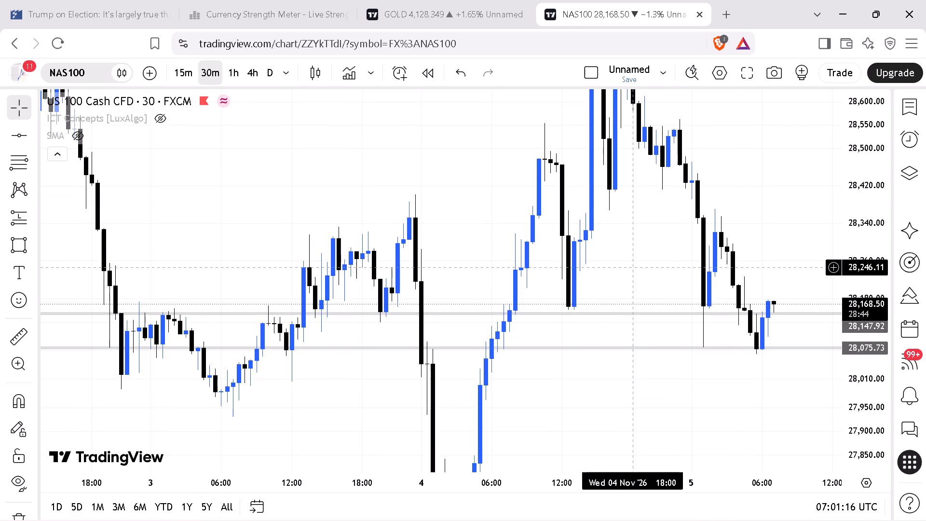
drag(873, 388, 874, 395)
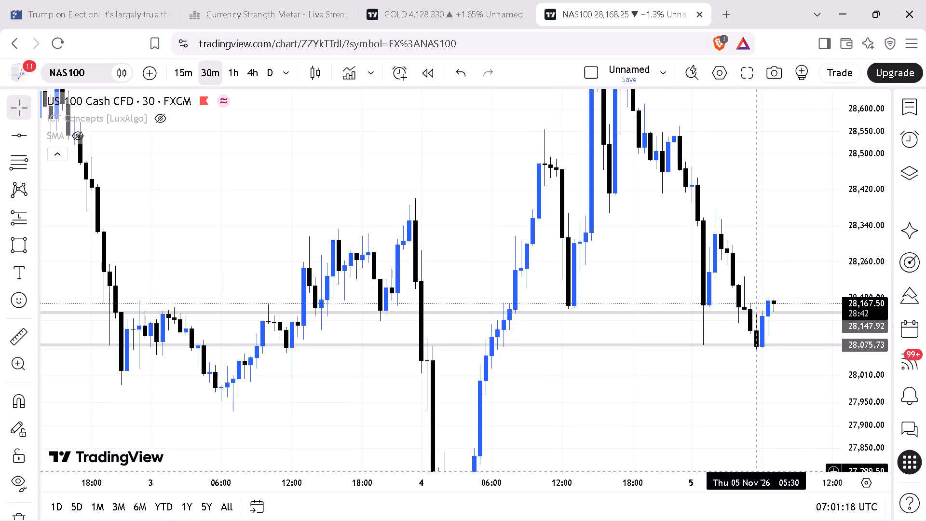
drag(753, 479, 720, 472)
drag(738, 431, 608, 442)
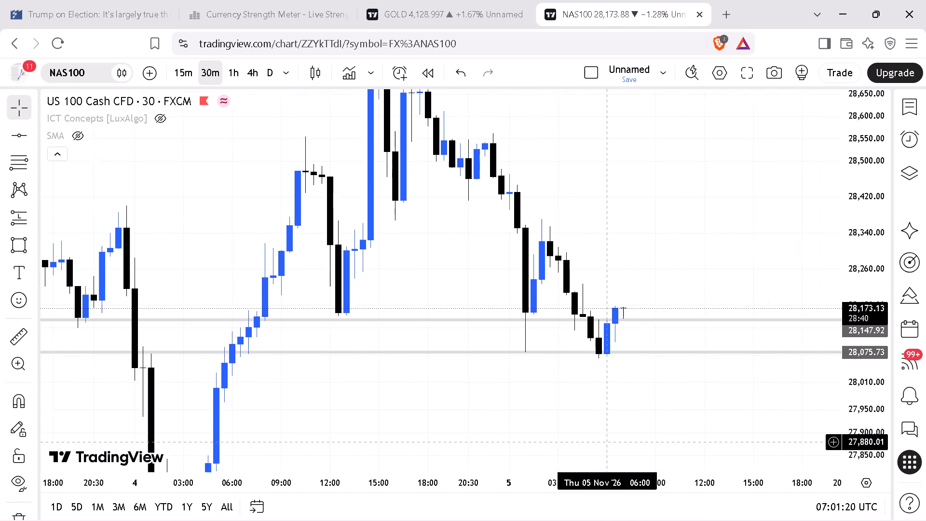
drag(608, 442, 607, 442)
drag(863, 411, 865, 392)
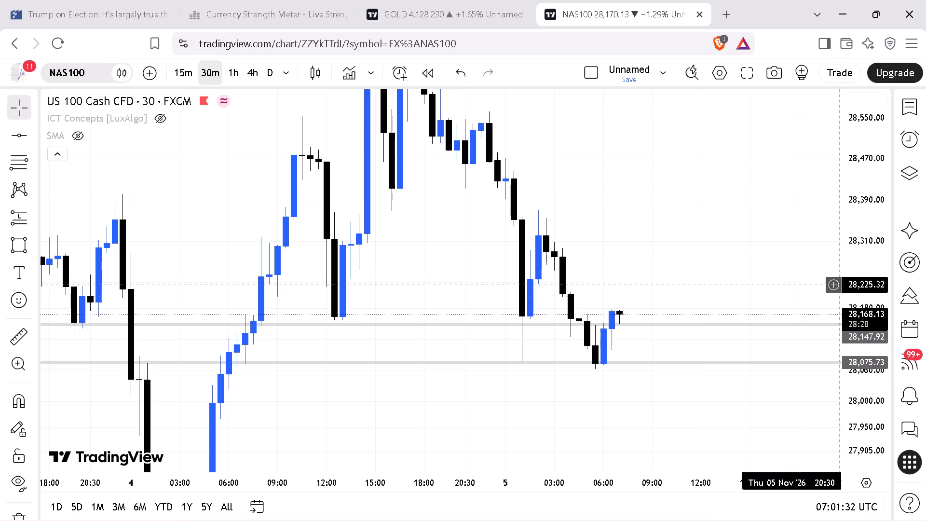
drag(869, 227, 876, 297)
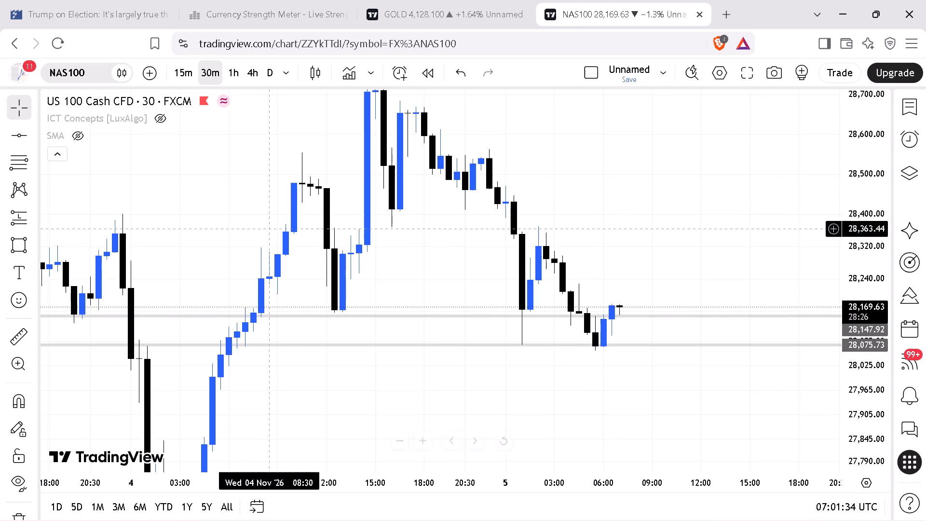
On the 15-minute chart, raise the lower horizontal level to about 28,113.96 and the upper one to about 28,193.25.
click(186, 70)
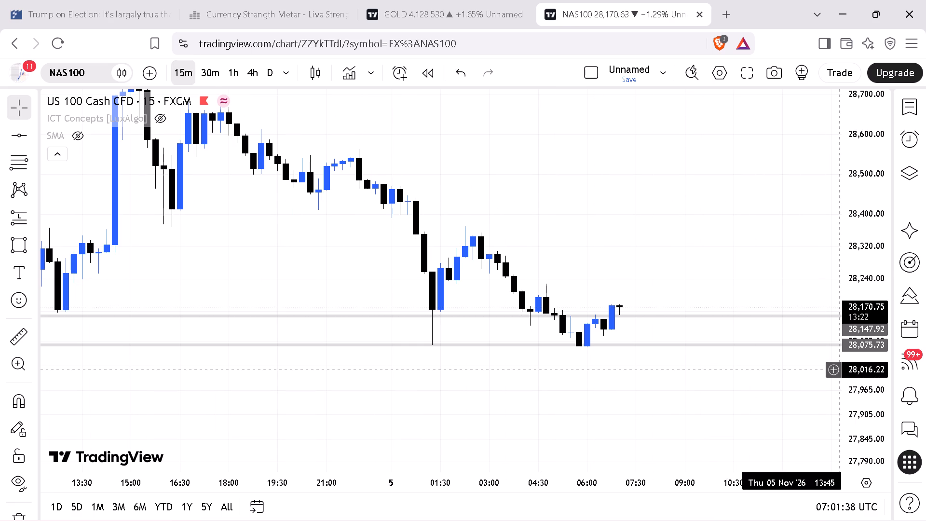
drag(877, 419, 902, 296)
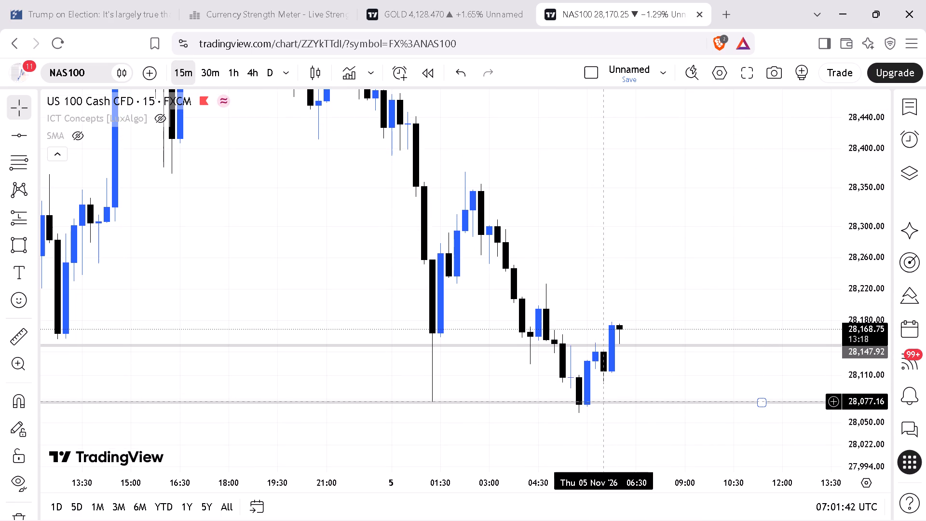
drag(601, 401, 627, 372)
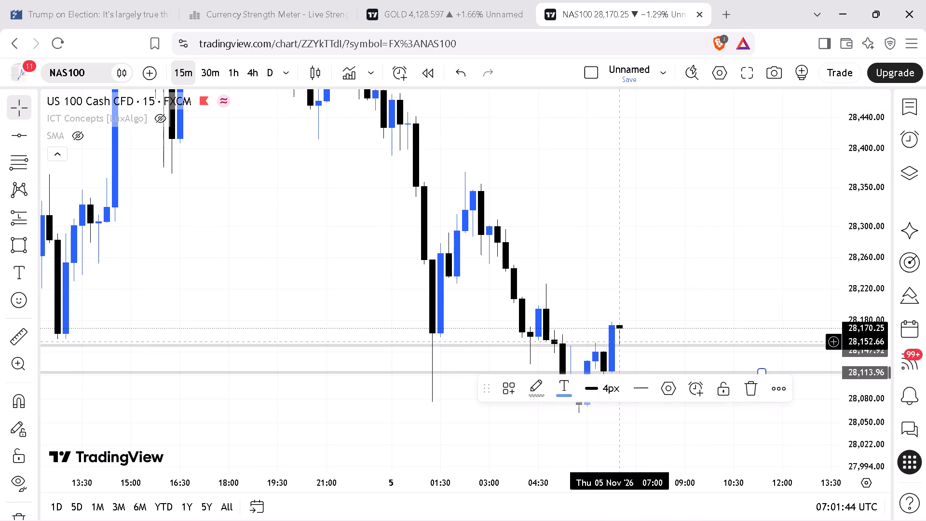
drag(625, 345, 636, 310)
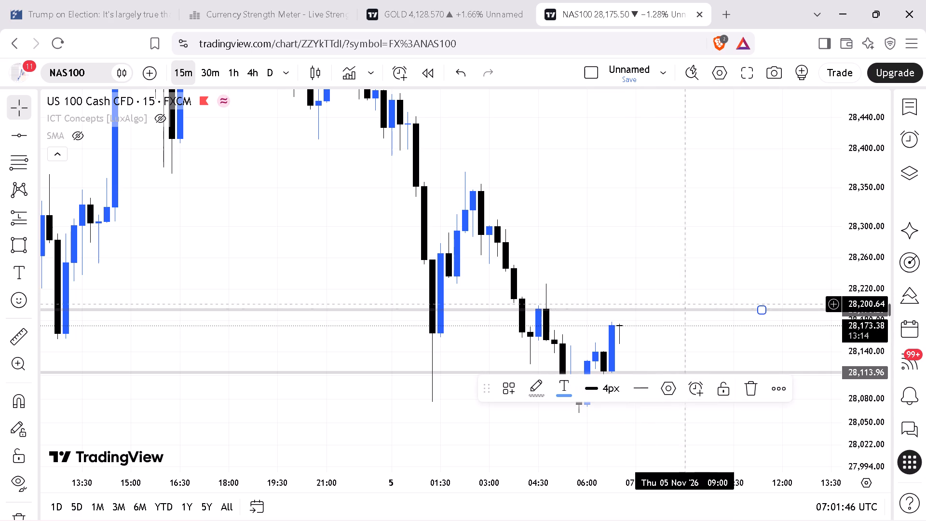
Examine the earlier and latest 15-minute price action around the two repositioned horizontal levels.
drag(861, 225, 882, 317)
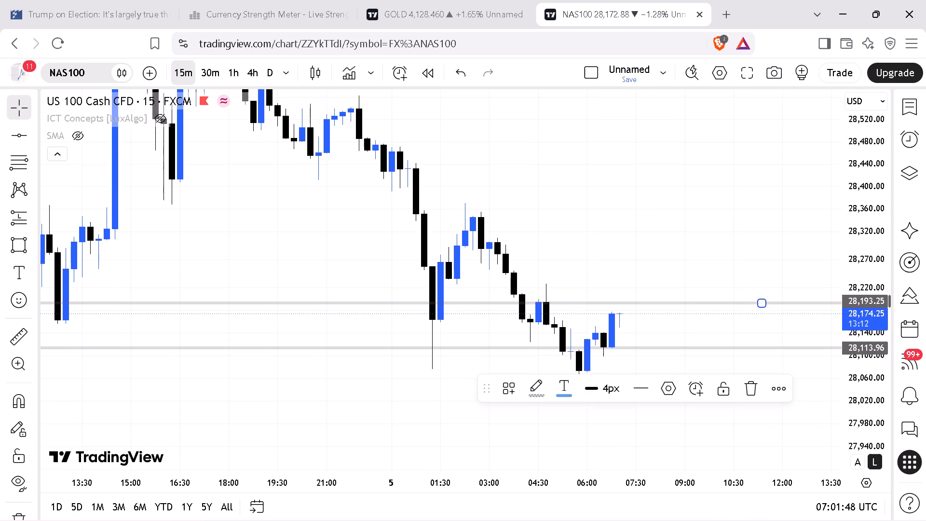
drag(882, 317, 882, 317)
drag(615, 232, 638, 165)
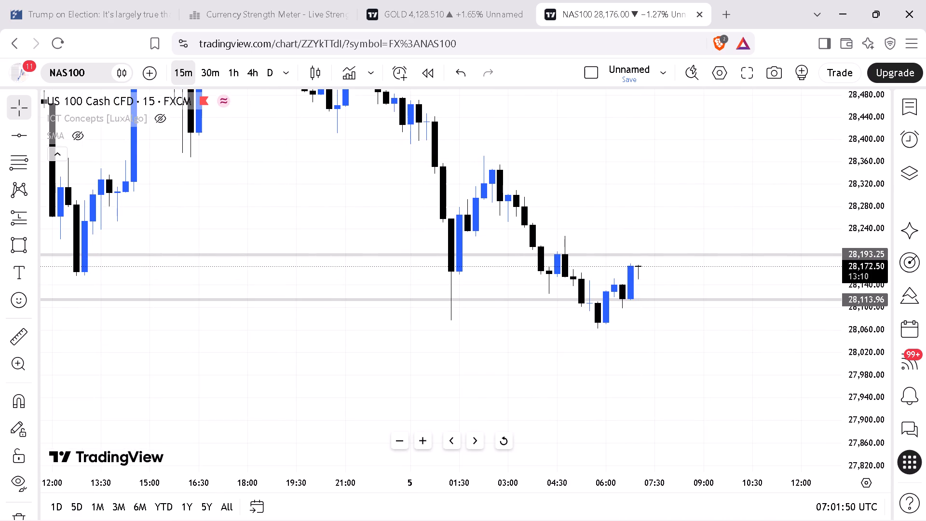
drag(507, 477, 684, 471)
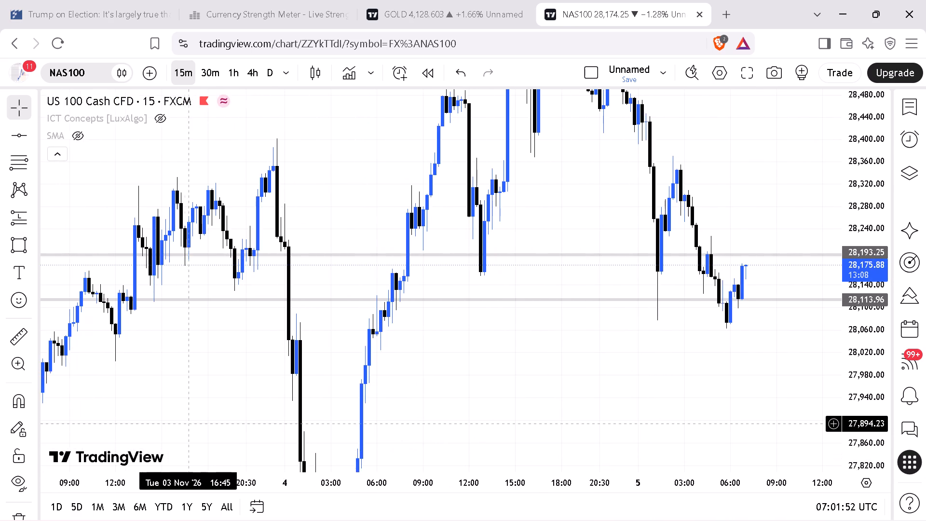
drag(178, 421, 162, 377)
drag(855, 338, 864, 388)
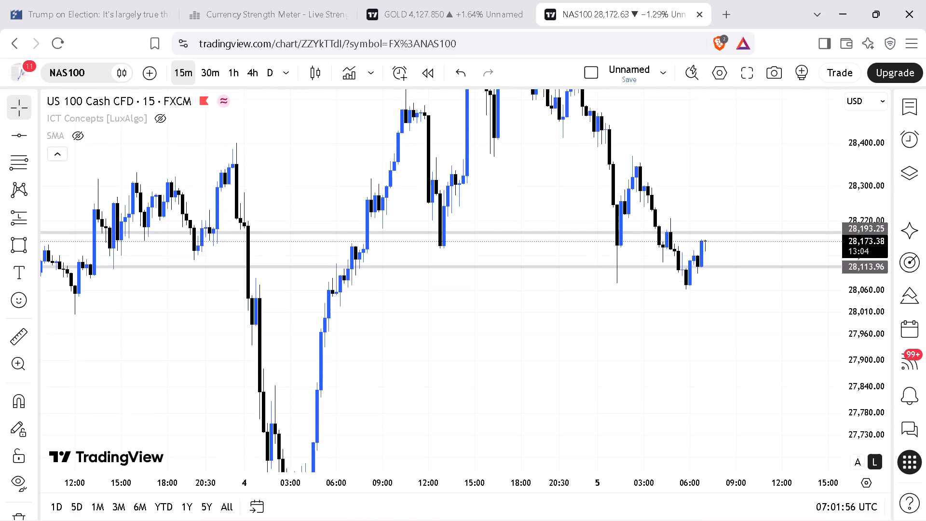
drag(864, 388, 871, 415)
drag(718, 487, 667, 474)
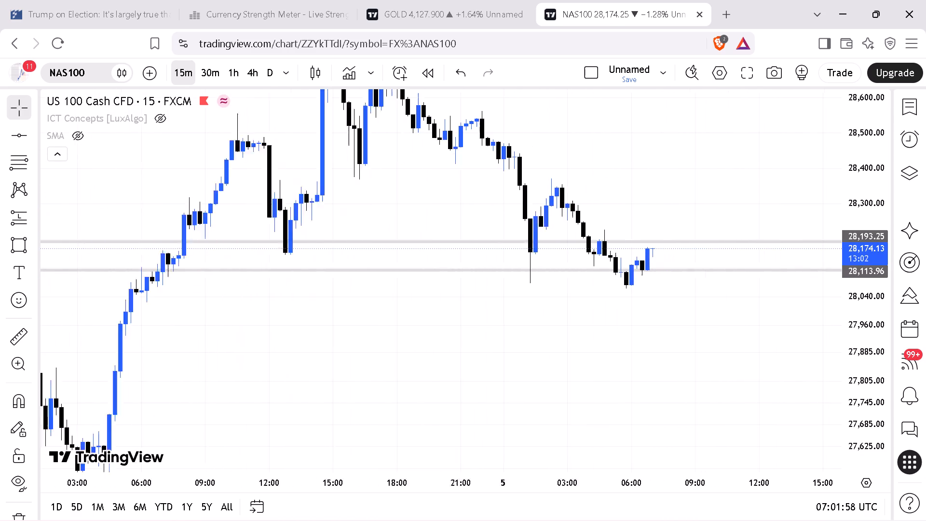
drag(667, 474, 660, 473)
drag(705, 386, 574, 401)
Raise the lower horizontal level to about 28,161.35, just beneath the upper level.
drag(857, 412, 856, 394)
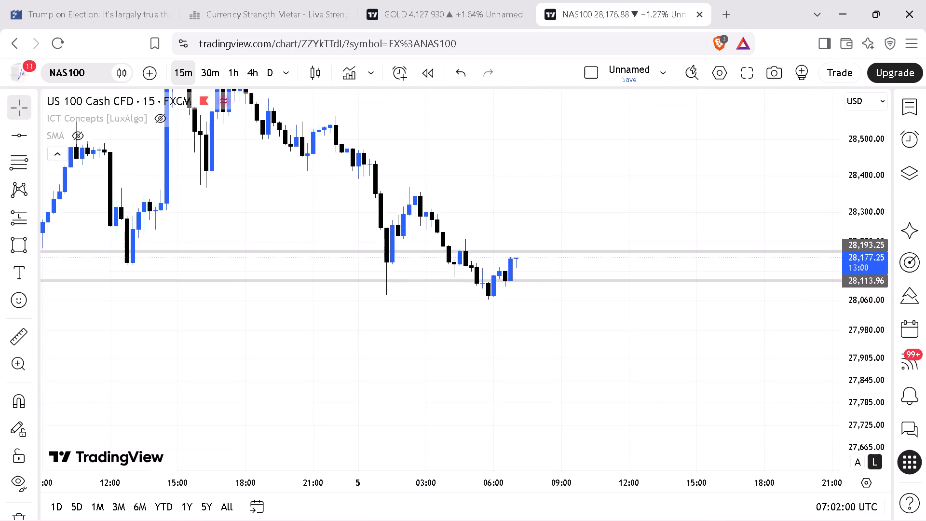
drag(856, 394, 885, 188)
drag(548, 274, 564, 255)
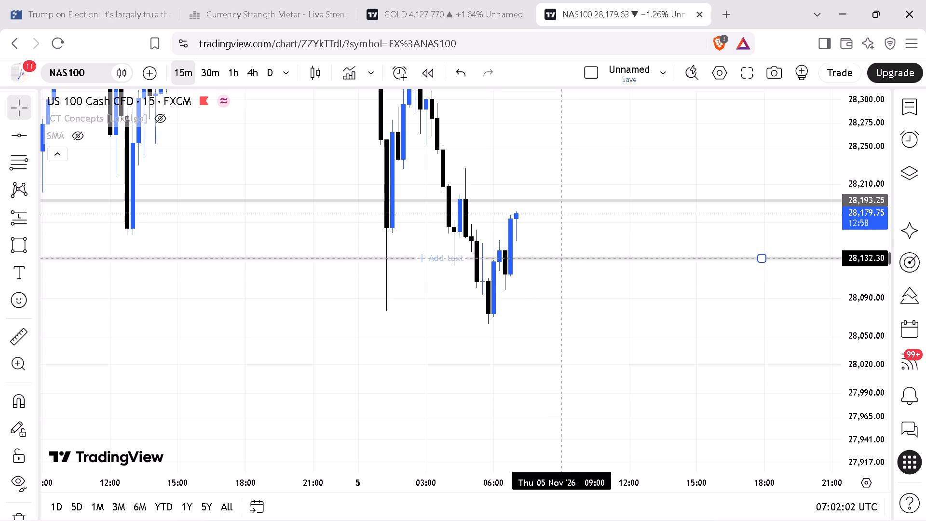
drag(564, 255, 587, 230)
click(612, 270)
Draw a rectangle zone between the two horizontal levels from 5 Nov 01:15 to 11:30, fitting its lower edge to the lower level.
drag(876, 332, 882, 449)
drag(757, 356, 751, 380)
drag(14, 237, 16, 242)
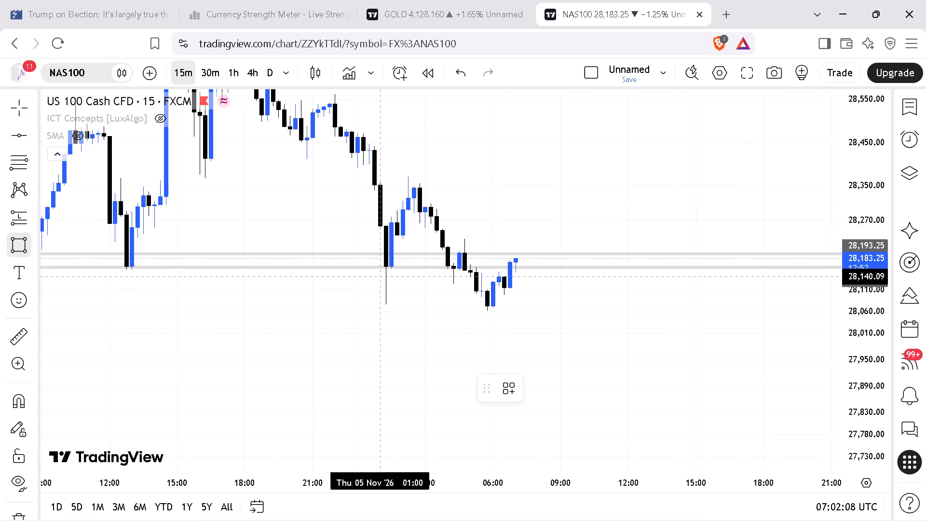
drag(384, 265, 608, 257)
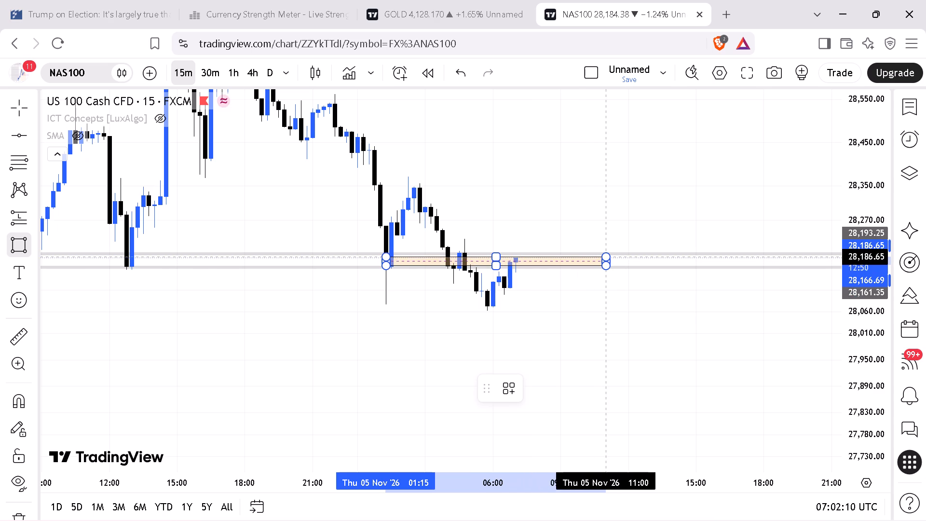
drag(608, 257, 615, 253)
click(615, 253)
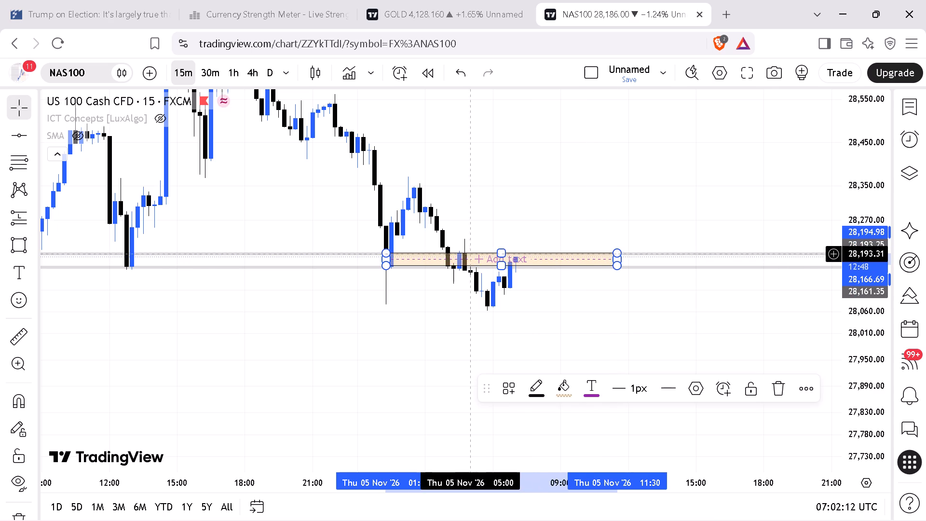
drag(501, 265, 515, 267)
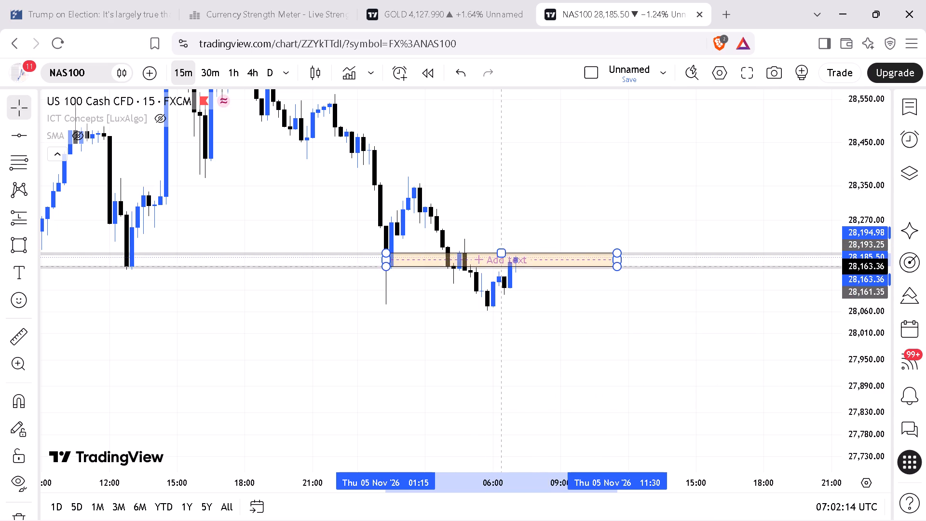
drag(515, 267, 517, 269)
click(563, 292)
Check the rectangle zone and the three notes on the 30-minute and 1-hour charts.
drag(530, 162, 407, 229)
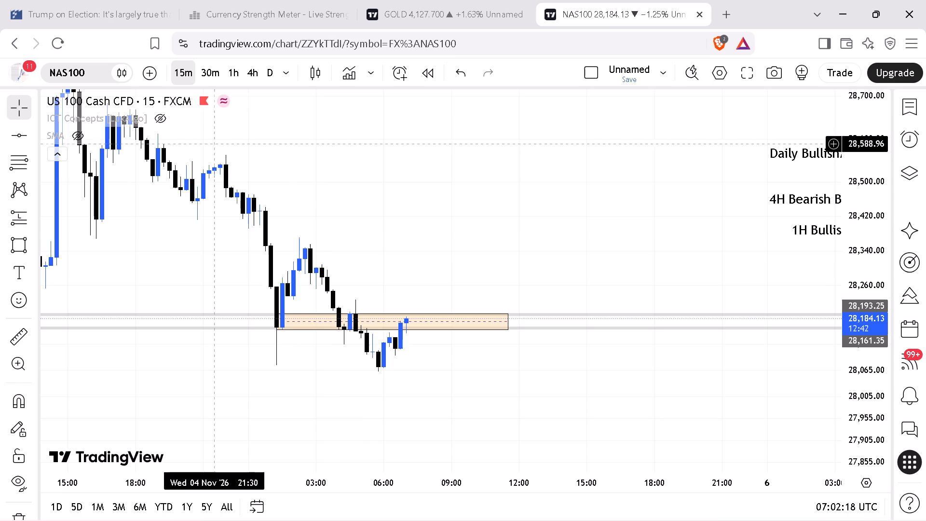
click(206, 79)
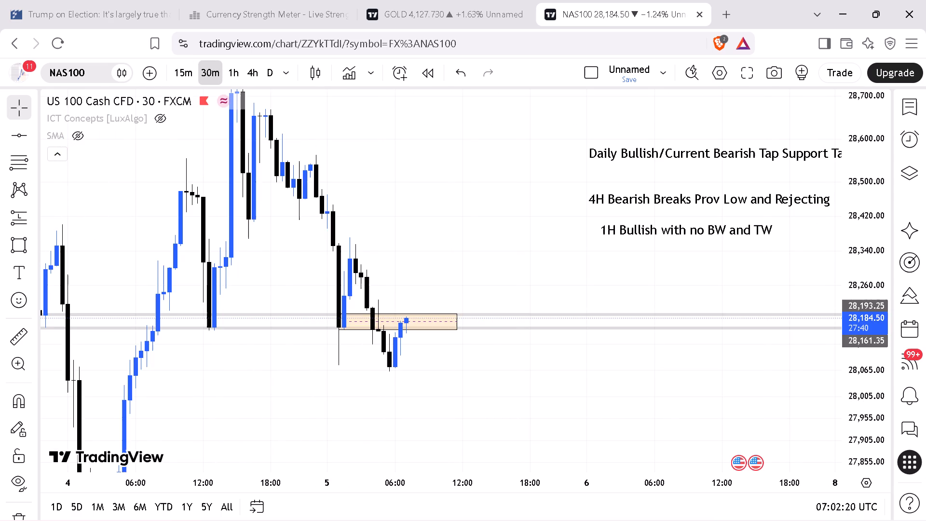
click(235, 73)
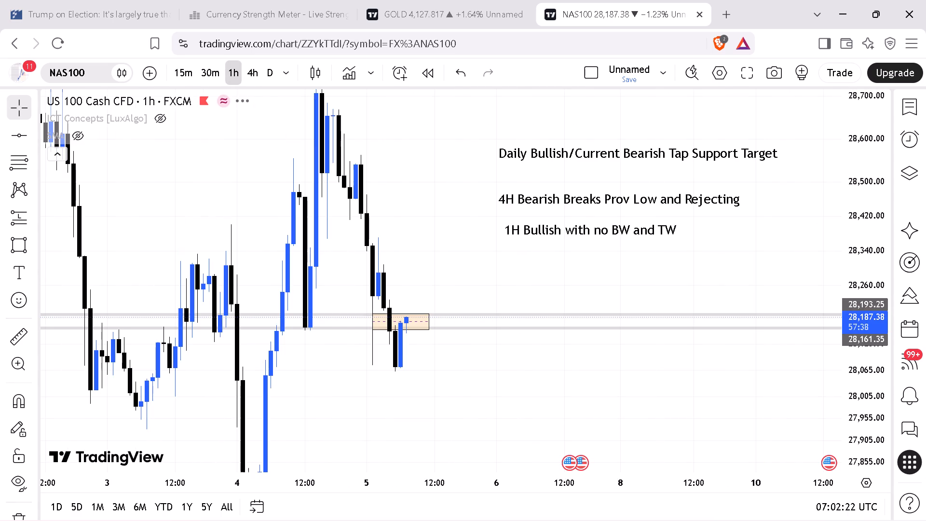
Move the three NAS100 notes closer to price on the 15-minute chart, starting around 5 Nov 15:00.
click(245, 73)
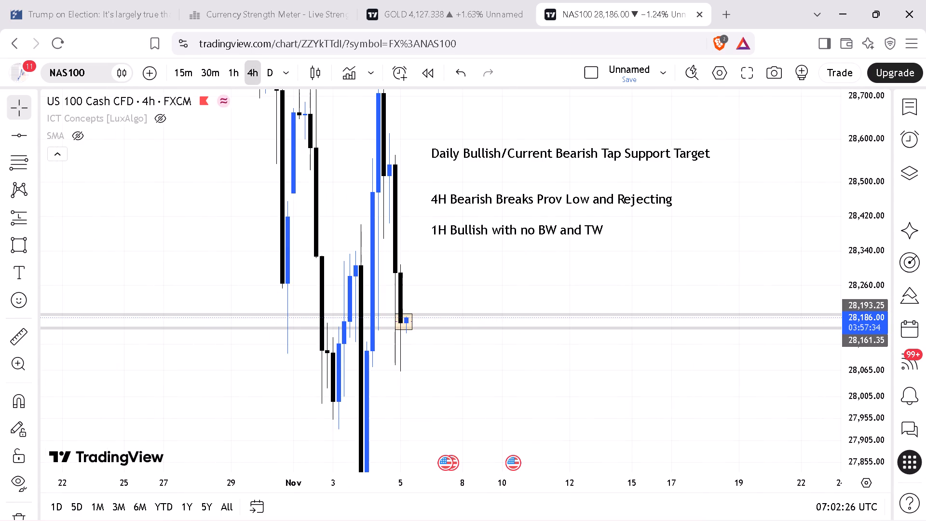
click(183, 76)
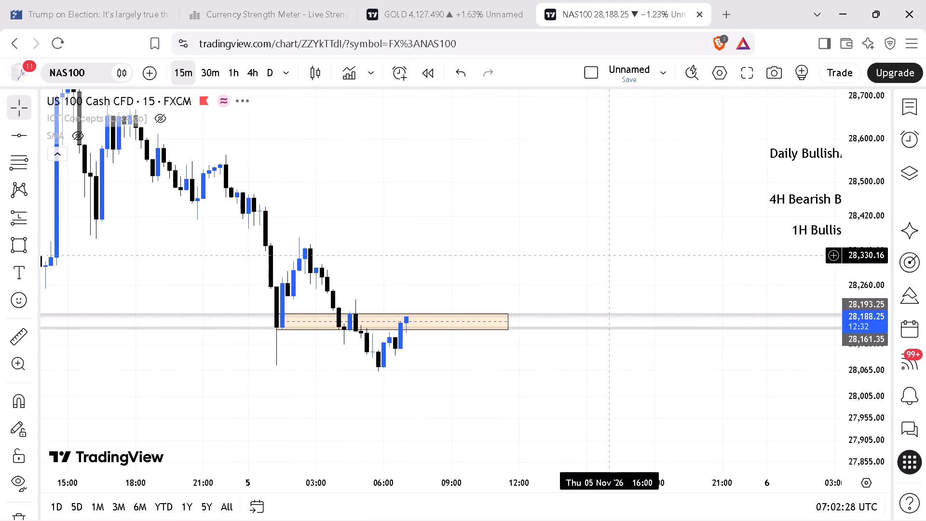
drag(434, 225, 267, 270)
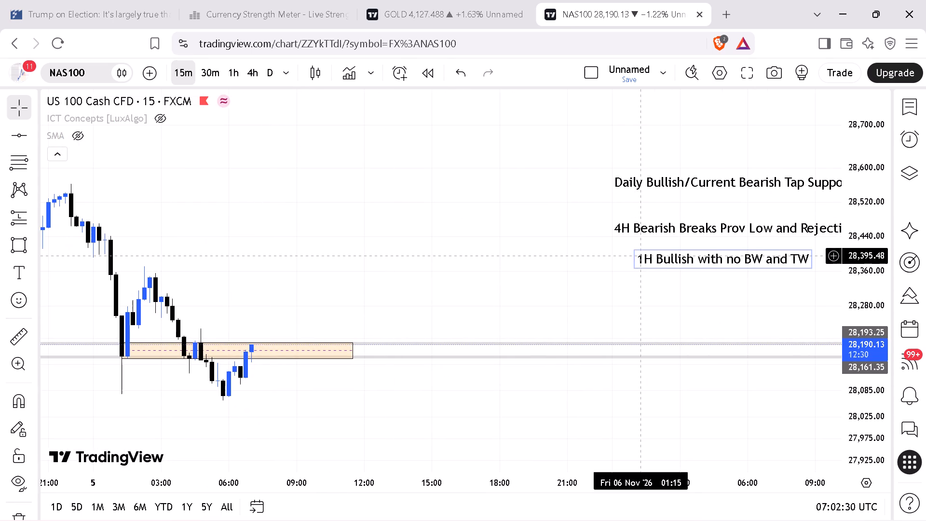
drag(651, 256, 449, 280)
drag(626, 232, 445, 258)
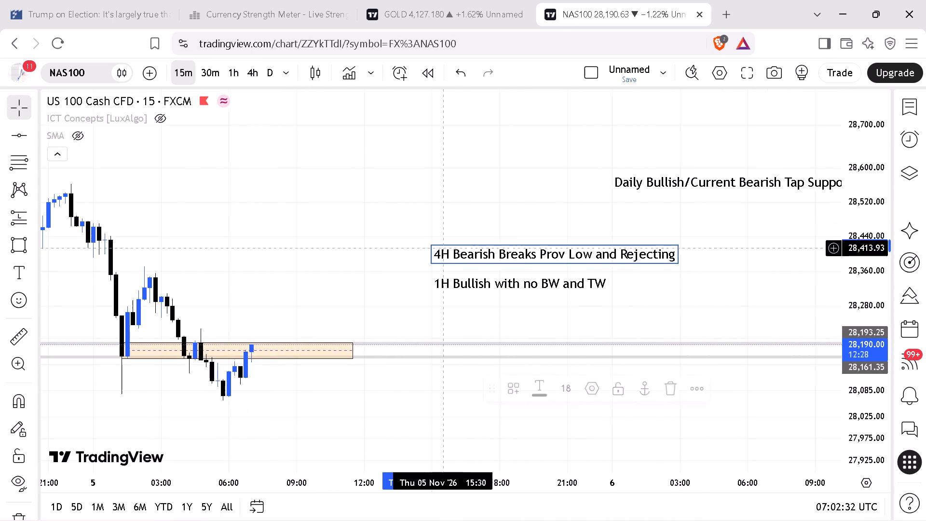
drag(656, 177, 484, 218)
Set the text size of the three NAS100 notes to 22, matching the notes on the gold chart.
click(444, 14)
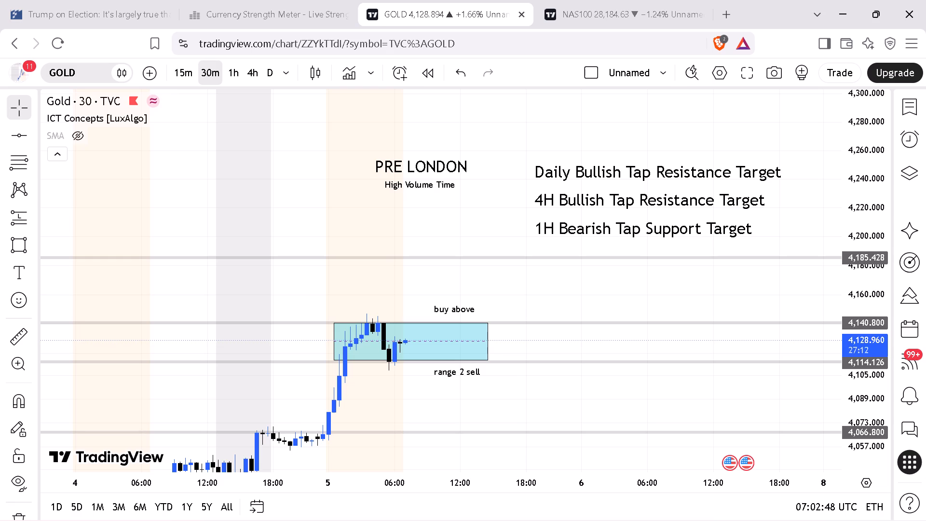
click(594, 12)
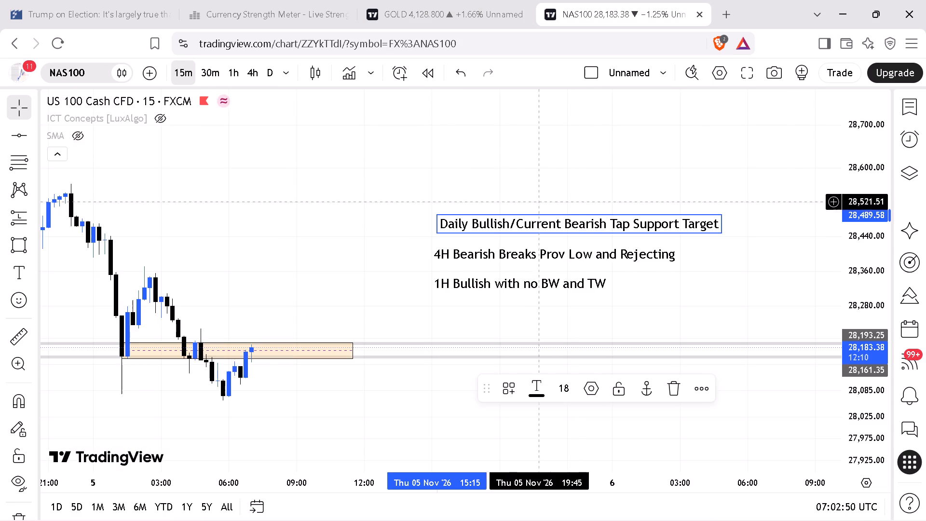
click(452, 14)
click(650, 165)
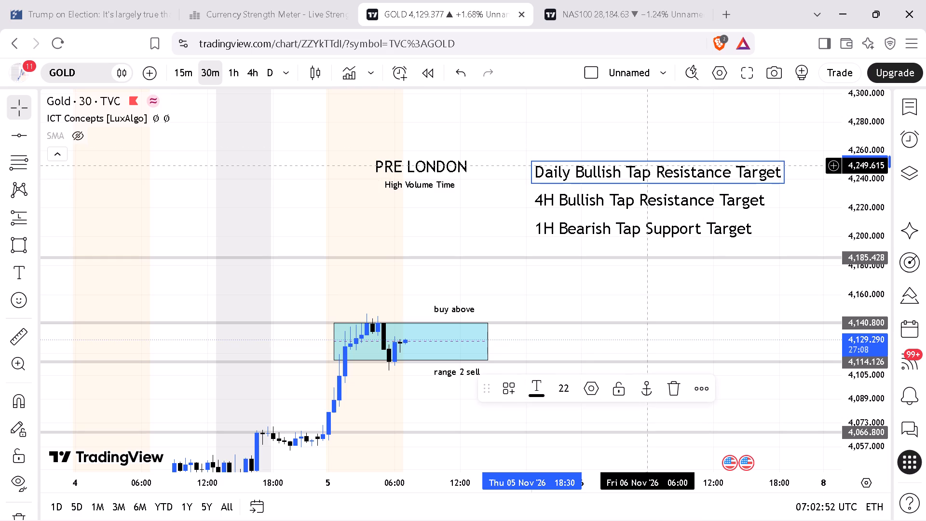
click(611, 8)
click(597, 220)
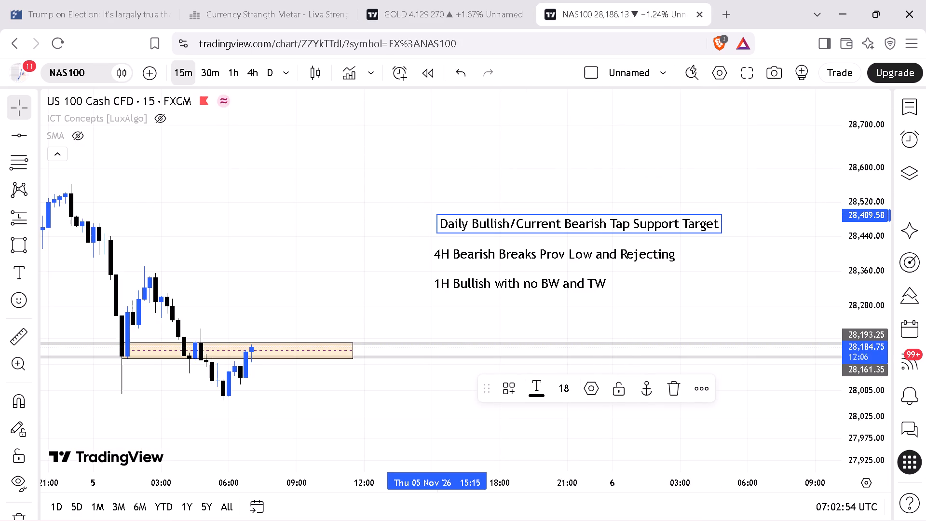
click(570, 390)
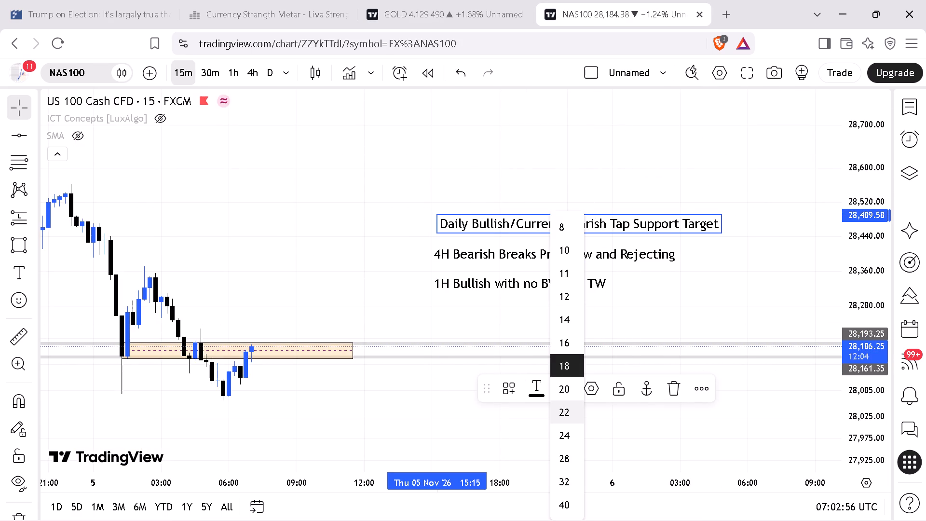
click(565, 413)
click(509, 240)
click(517, 253)
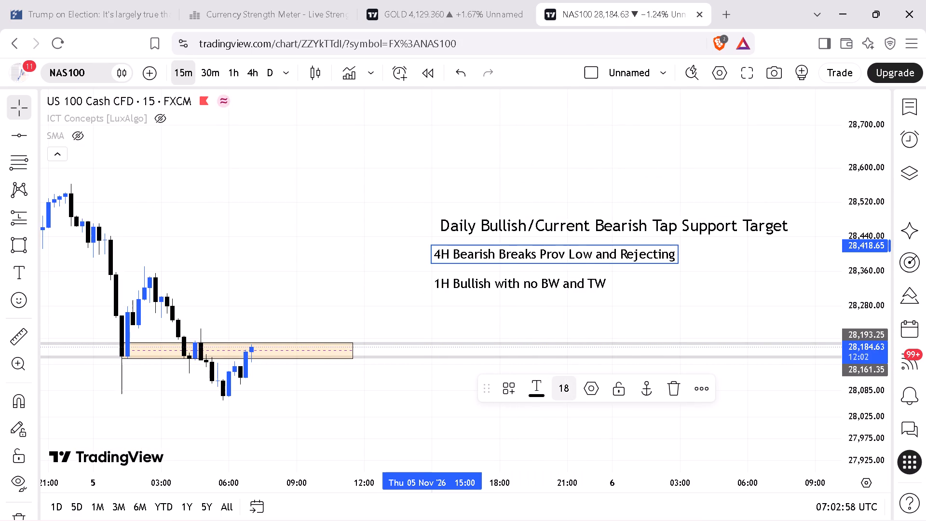
click(572, 390)
click(570, 411)
click(504, 281)
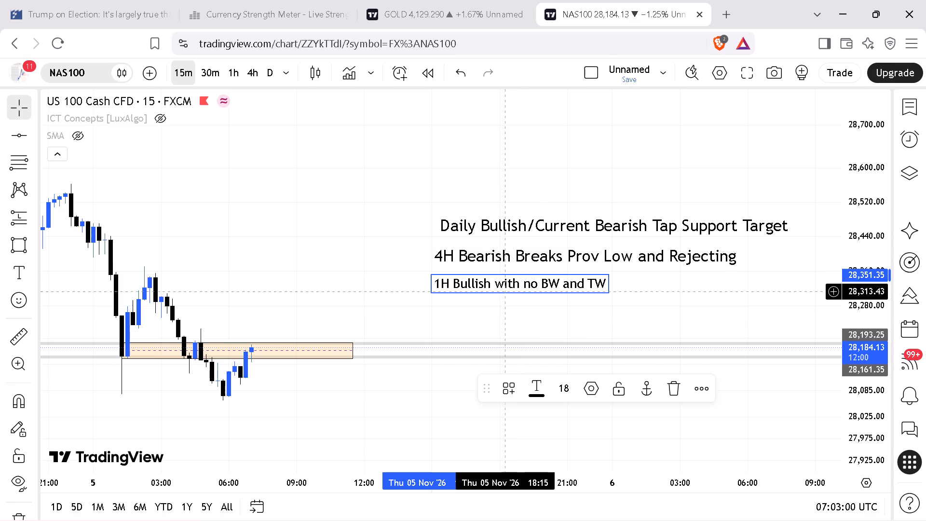
click(569, 394)
click(569, 412)
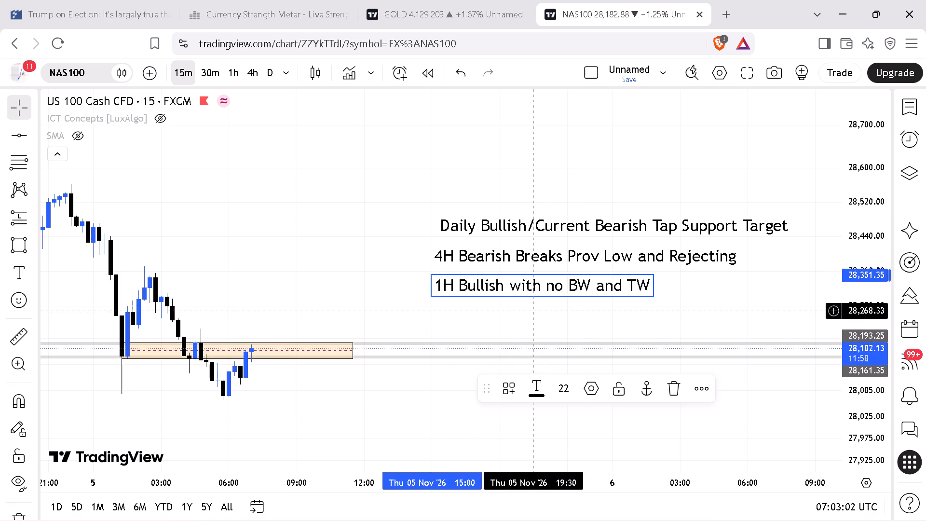
click(531, 321)
Shift the enlarged Daily, 4H and 1H notes slightly later on the 15-minute chart and line them up.
drag(487, 288, 517, 290)
drag(494, 259, 524, 266)
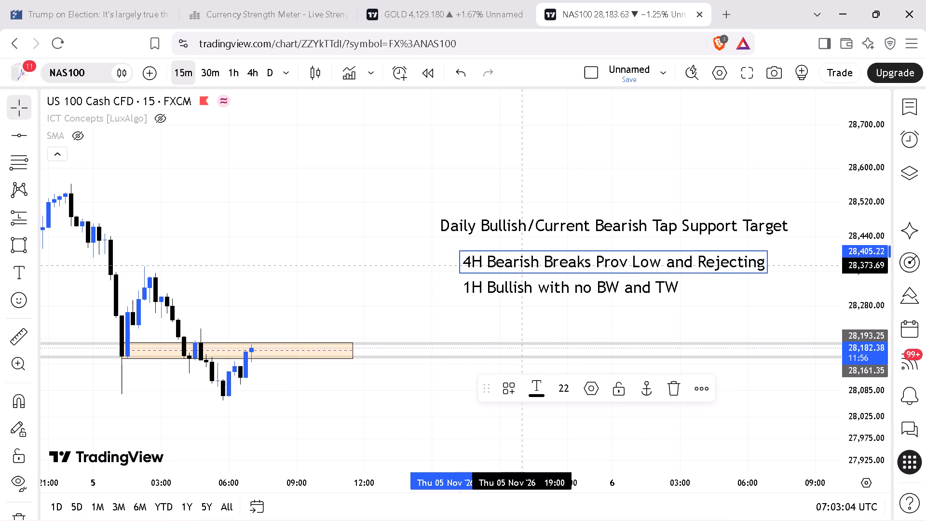
drag(524, 266, 523, 266)
drag(504, 235, 524, 244)
Show the hidden ICT Concepts indicator on the NAS100 15-minute chart.
drag(356, 268, 429, 248)
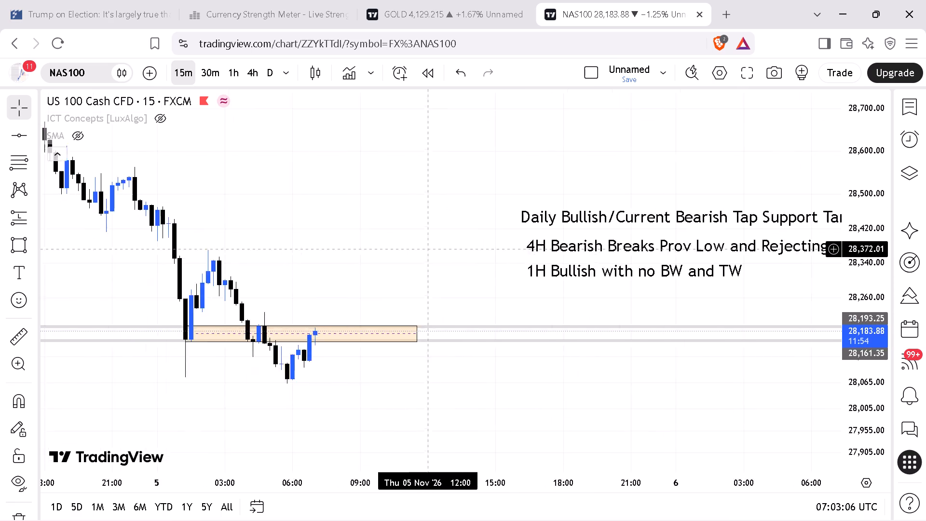
drag(429, 248, 489, 252)
drag(427, 237, 388, 241)
click(160, 117)
drag(418, 231, 378, 237)
Rearrange the Daily, 4H and 1H notes into an aligned, evenly spaced stack starting around 5 Nov 14:45.
drag(570, 225, 534, 218)
drag(576, 259, 543, 249)
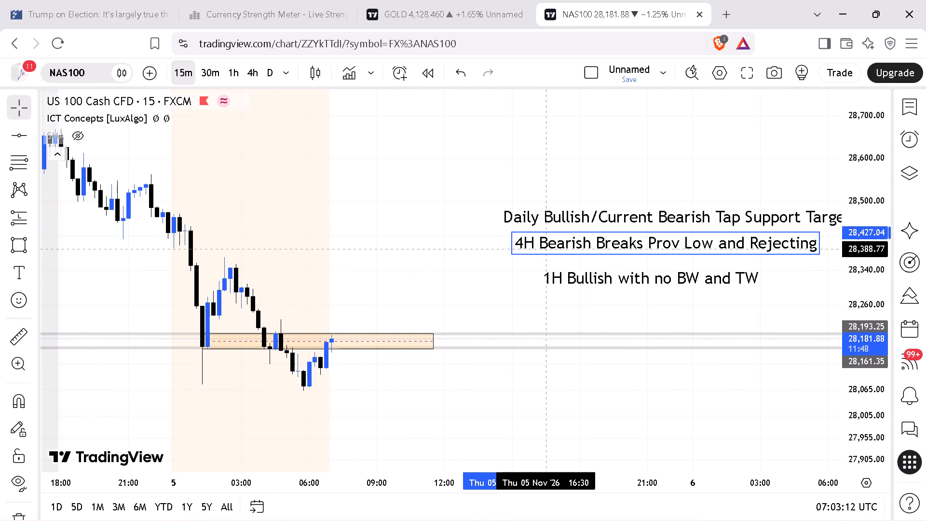
drag(543, 249, 538, 249)
drag(584, 284, 557, 278)
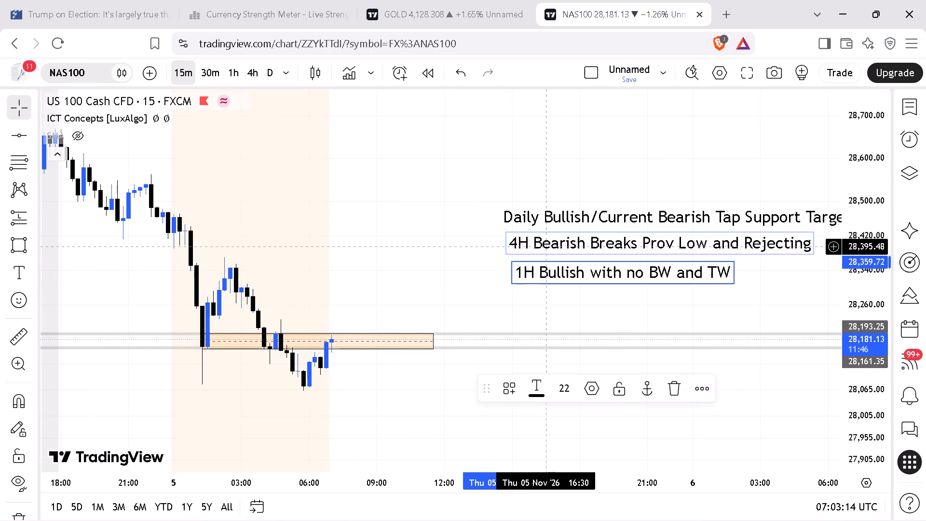
drag(548, 245, 538, 244)
drag(543, 219, 538, 213)
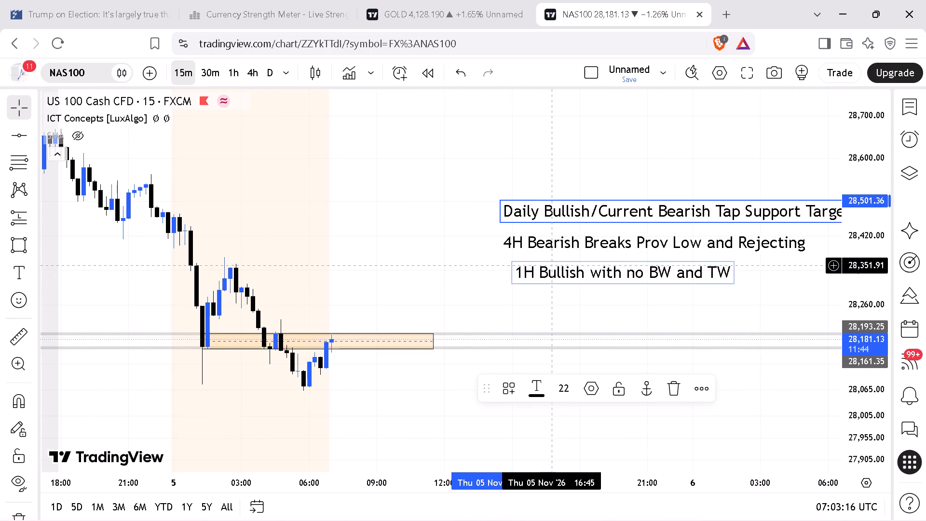
drag(550, 269, 545, 270)
drag(575, 150, 571, 182)
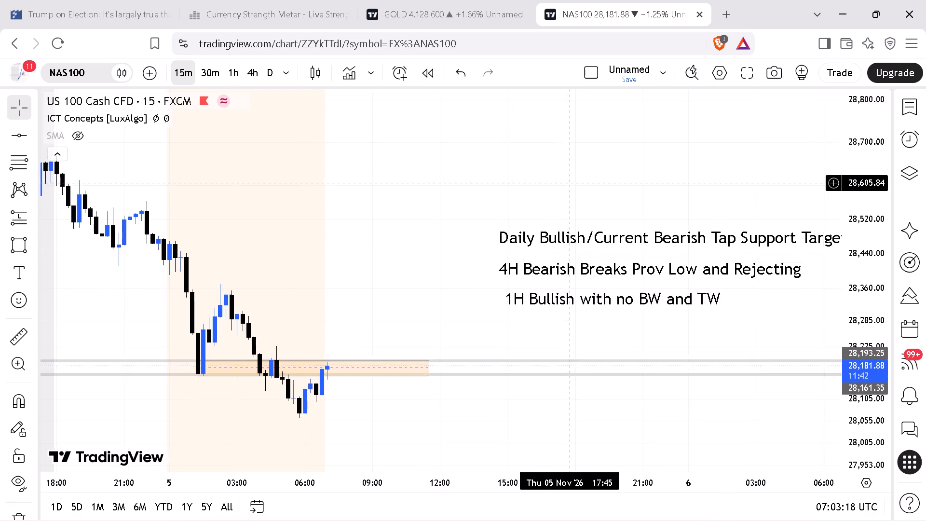
drag(571, 182, 552, 166)
click(509, 247)
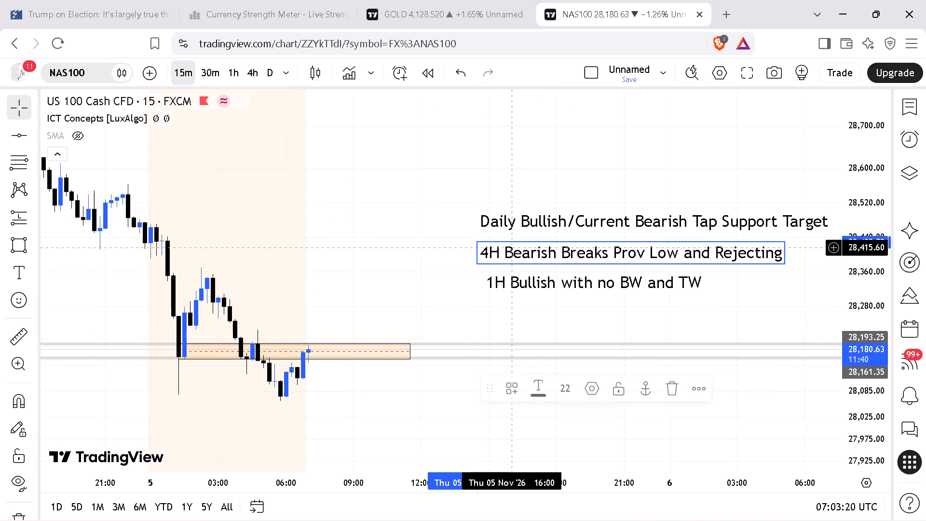
click(508, 280)
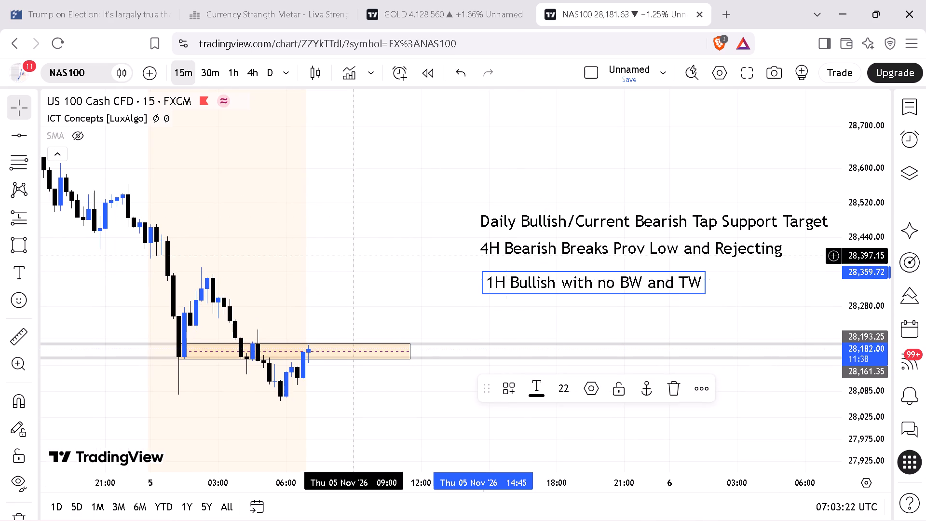
Add the text label PRE LONDON above the shaded session, at about 5 Nov 05:45 and 28,639.65.
click(21, 272)
click(291, 158)
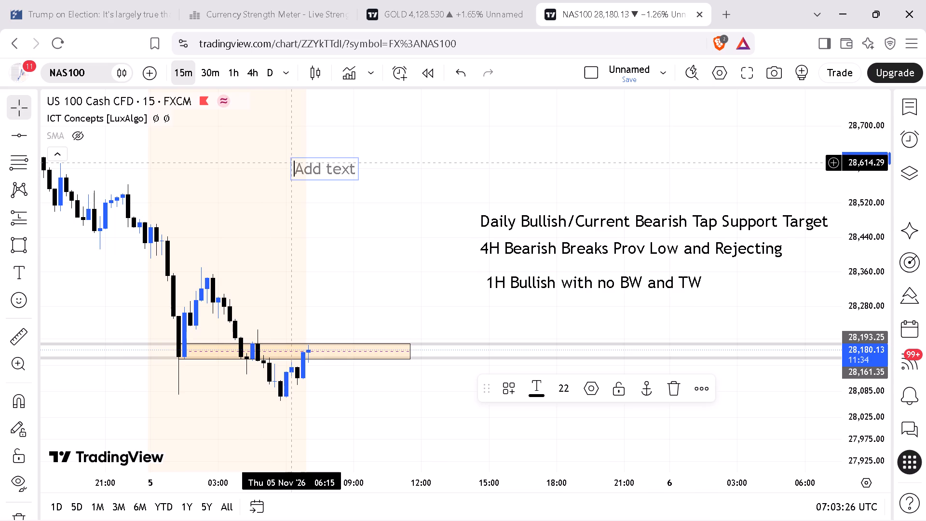
text(PRE)
key(space)
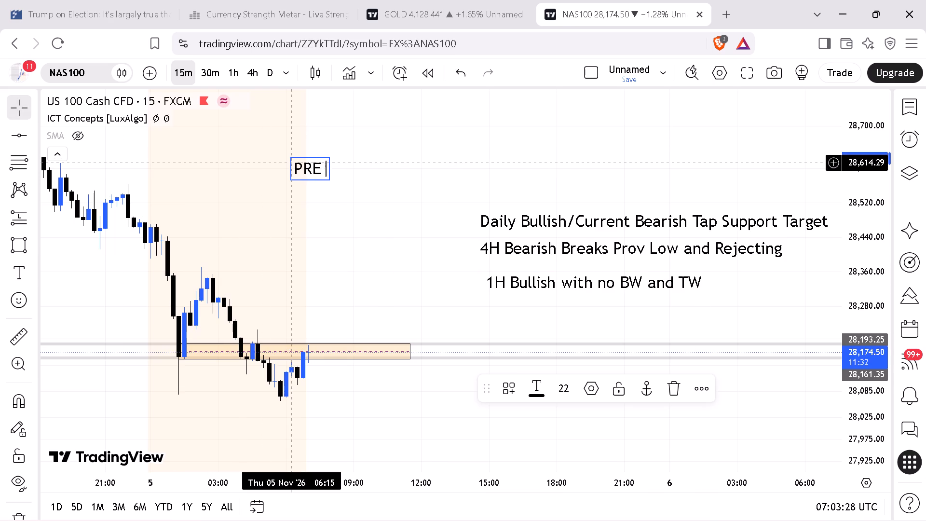
text(LONDON)
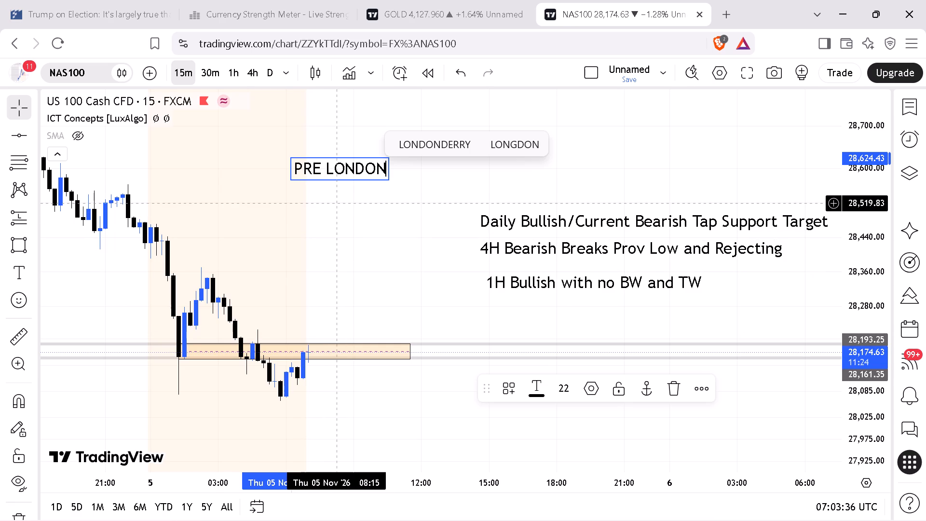
drag(350, 172, 333, 168)
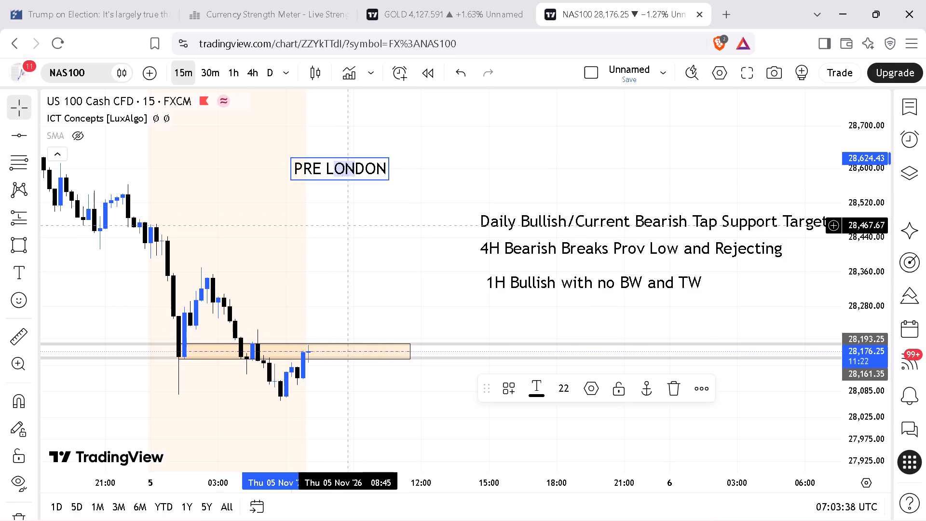
drag(347, 226, 343, 221)
drag(335, 176, 327, 169)
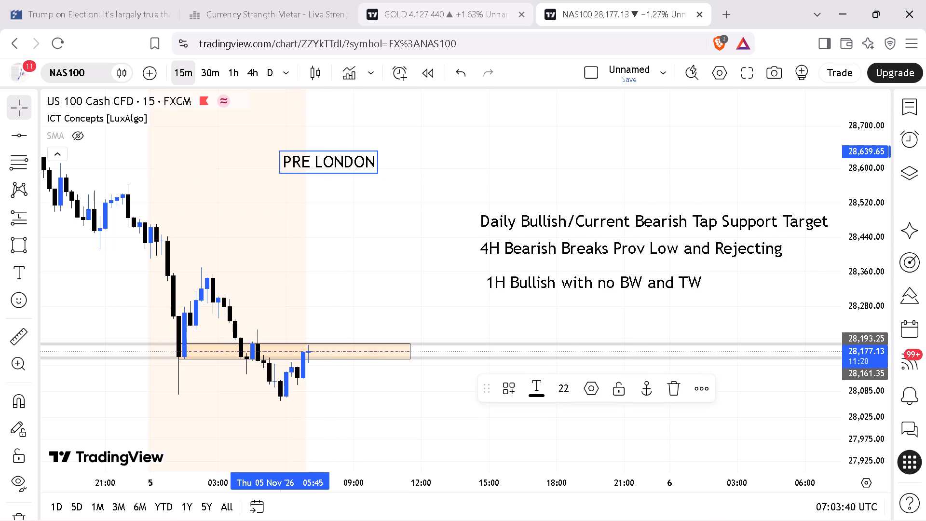
Switch to the gold chart and review its PRE LONDON label, range zone and notes on the 15-minute and 30-minute timeframes.
click(410, 4)
click(178, 81)
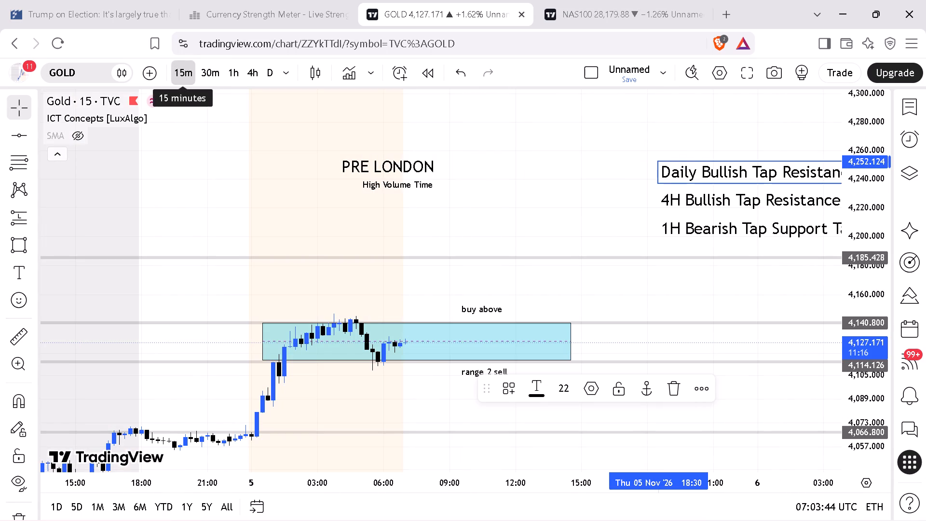
click(216, 73)
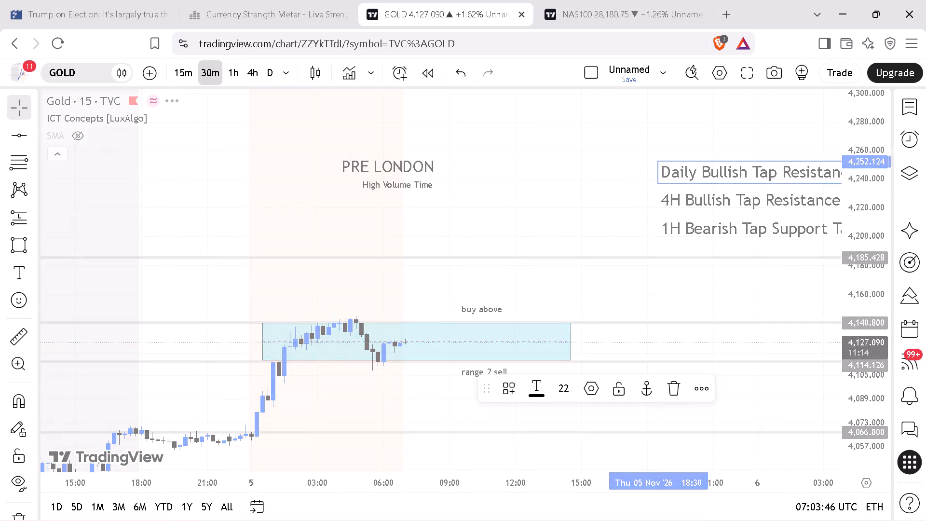
drag(584, 286, 508, 277)
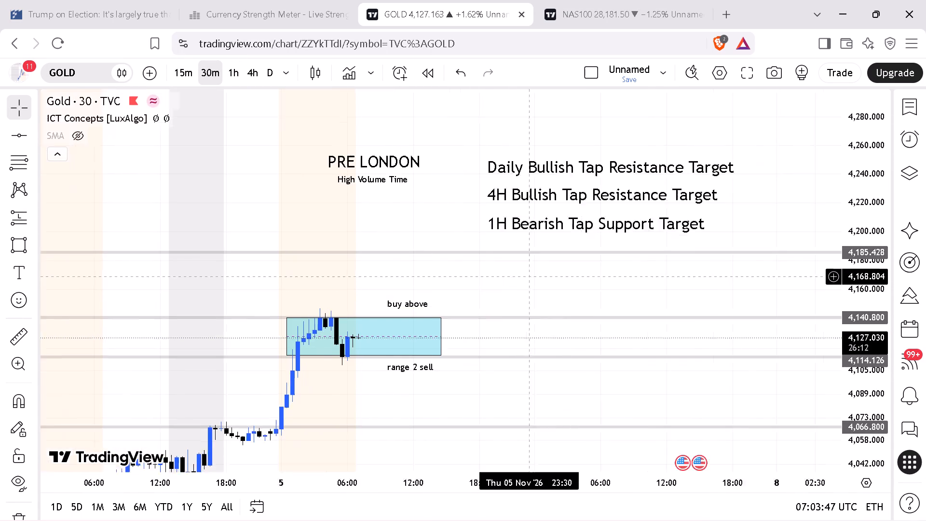
drag(508, 277, 496, 255)
drag(872, 370, 876, 373)
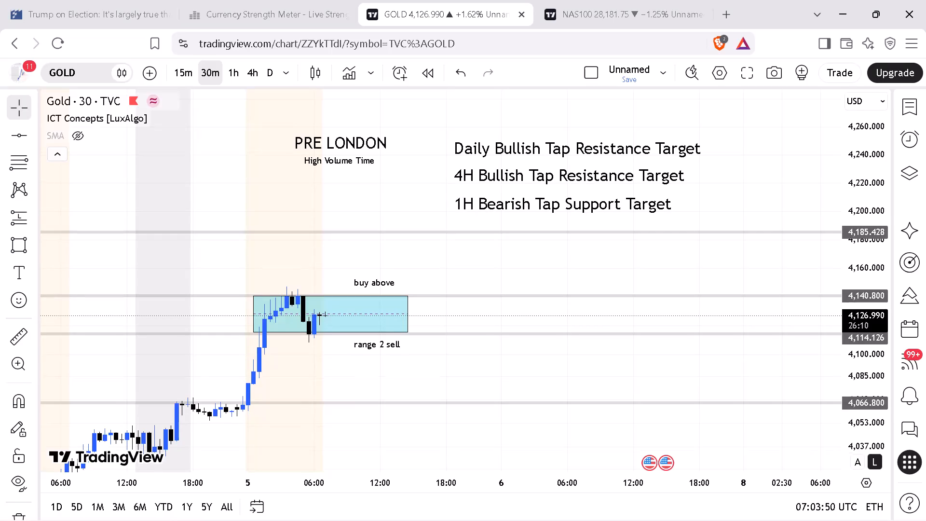
drag(876, 373, 877, 376)
drag(696, 370, 662, 388)
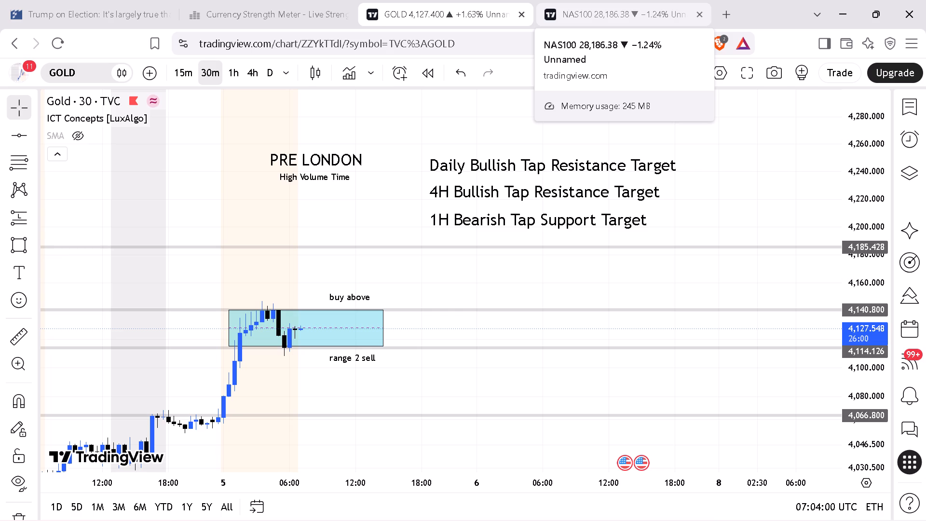
drag(400, 129, 404, 173)
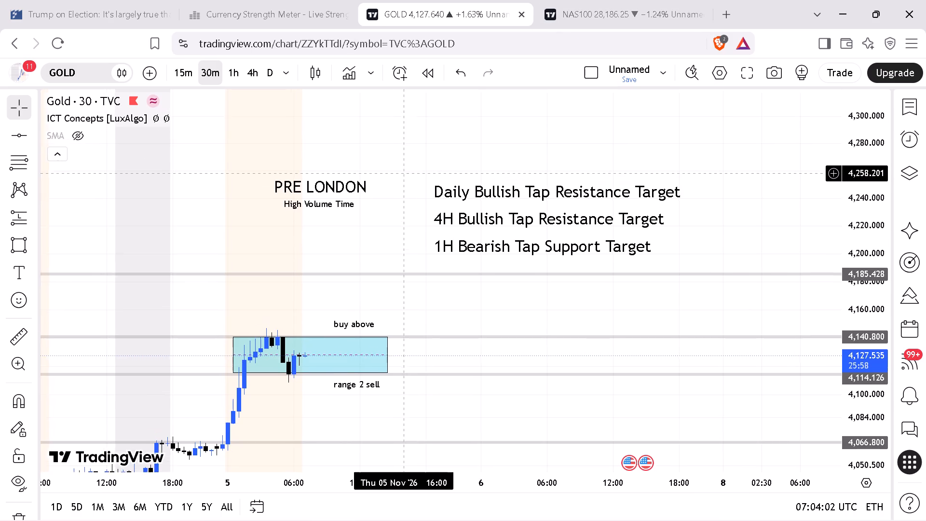
drag(404, 173, 412, 157)
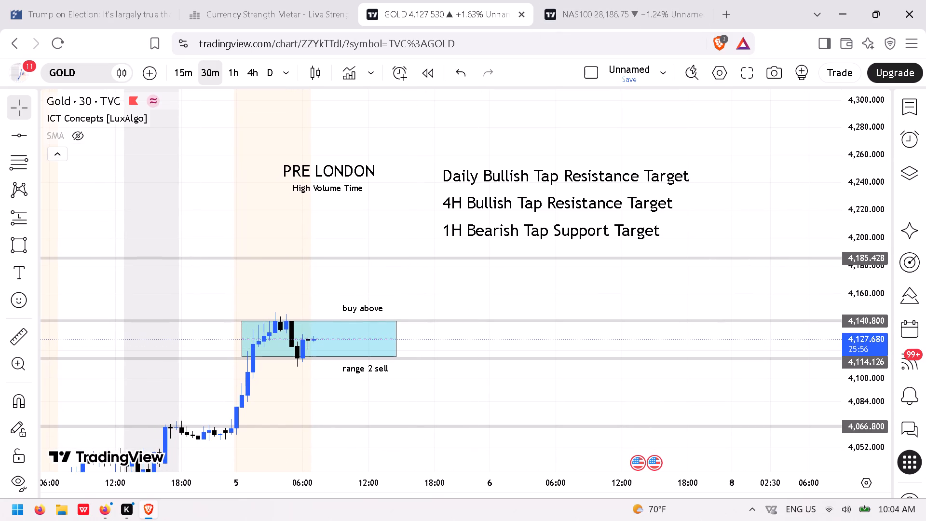
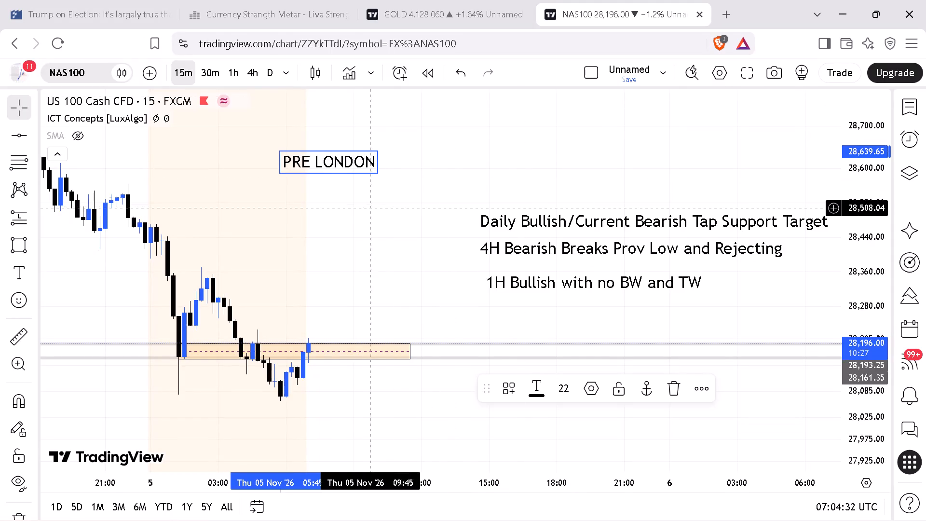
Move the PRE LONDON label slightly higher above the shaded session, to about 28,658.
drag(333, 167, 337, 159)
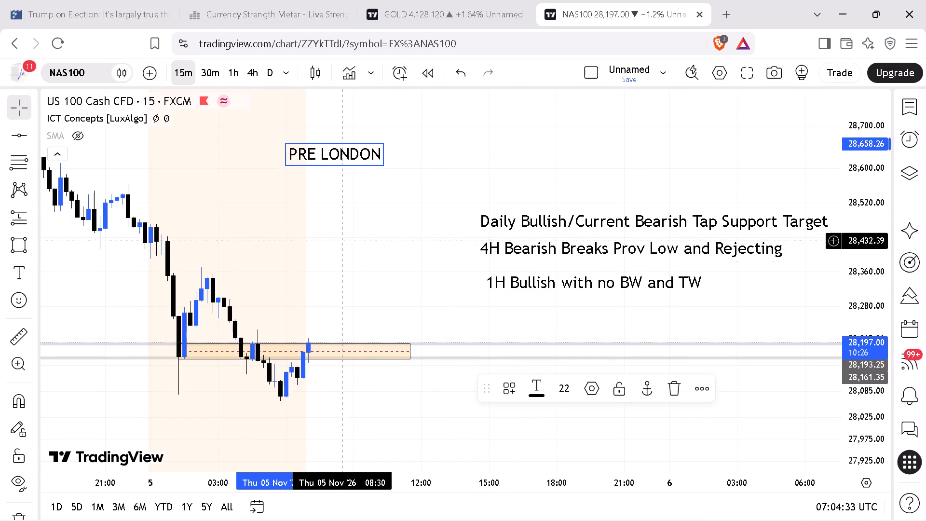
Review the NAS100 label, notes and range zone across the 15-minute, 30-minute, 1-hour, 4-hour and daily timeframes.
drag(327, 262, 425, 214)
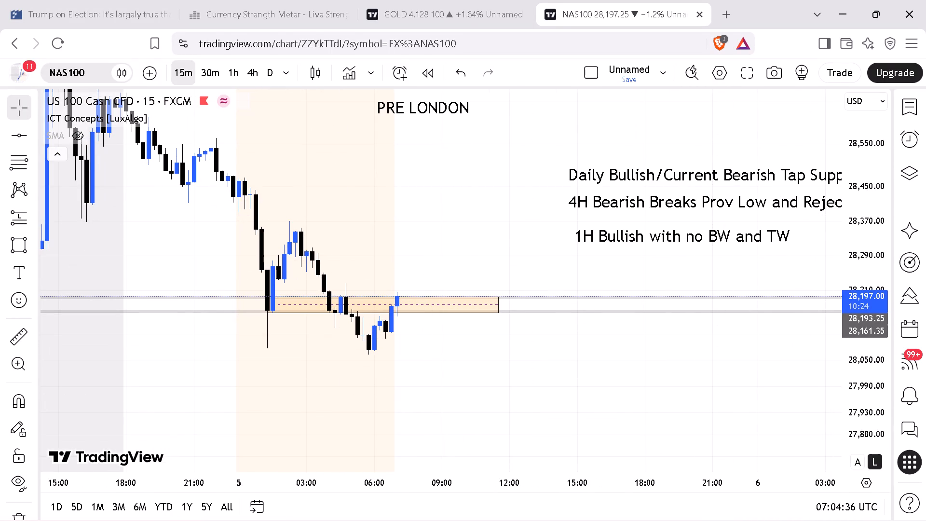
drag(859, 405, 864, 352)
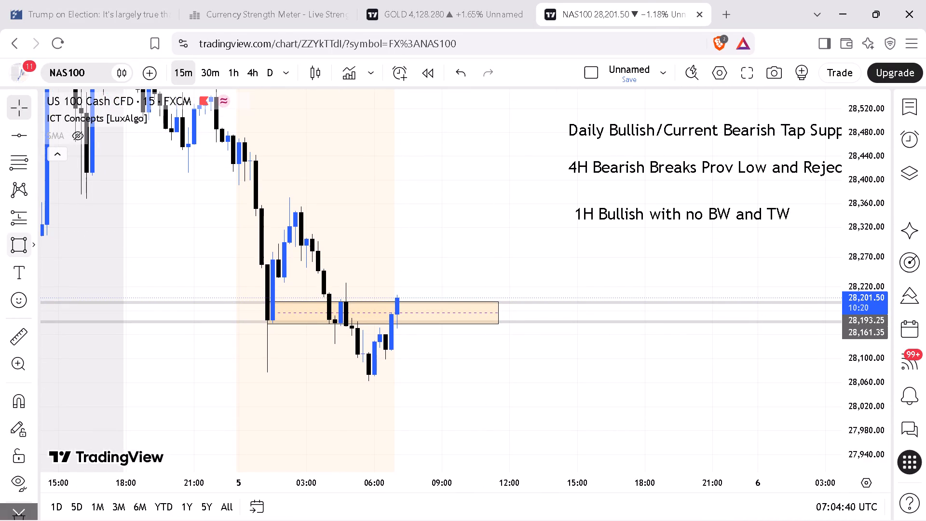
click(216, 72)
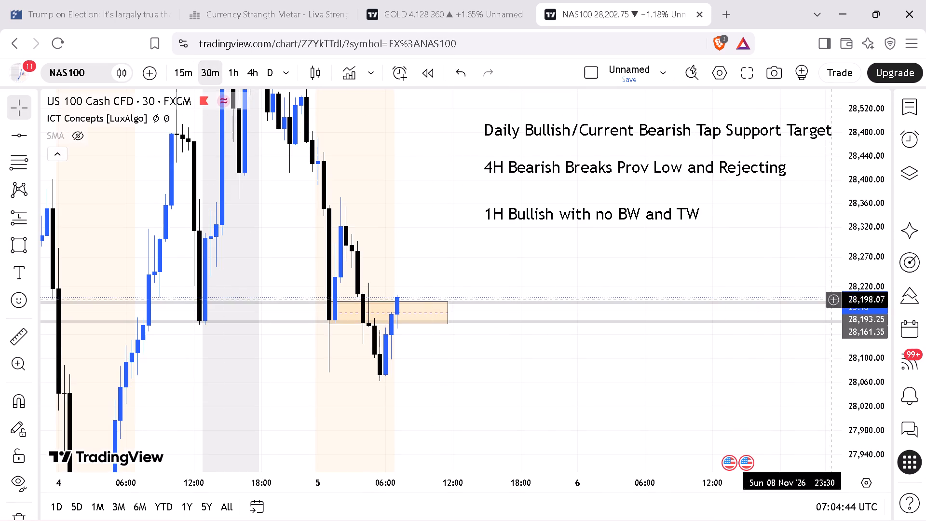
drag(877, 369, 891, 453)
drag(575, 393, 762, 376)
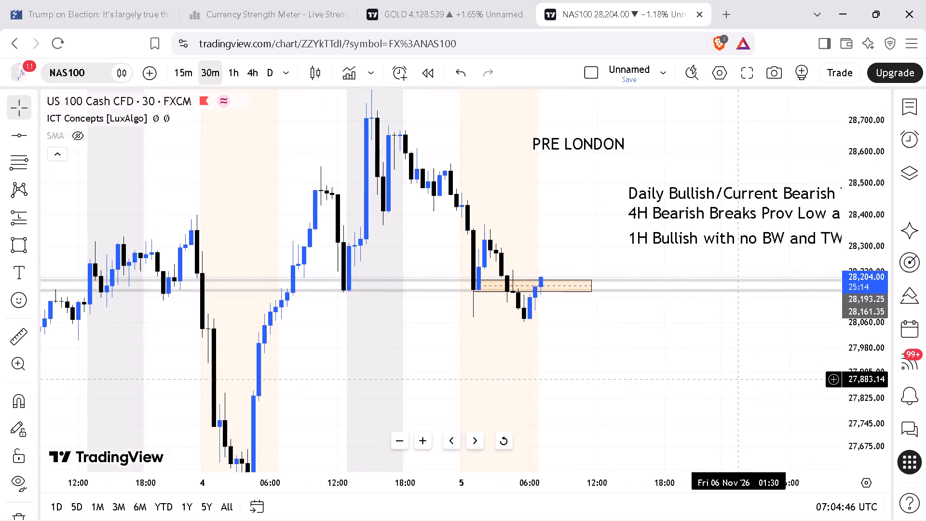
drag(762, 376, 858, 373)
drag(545, 393, 864, 393)
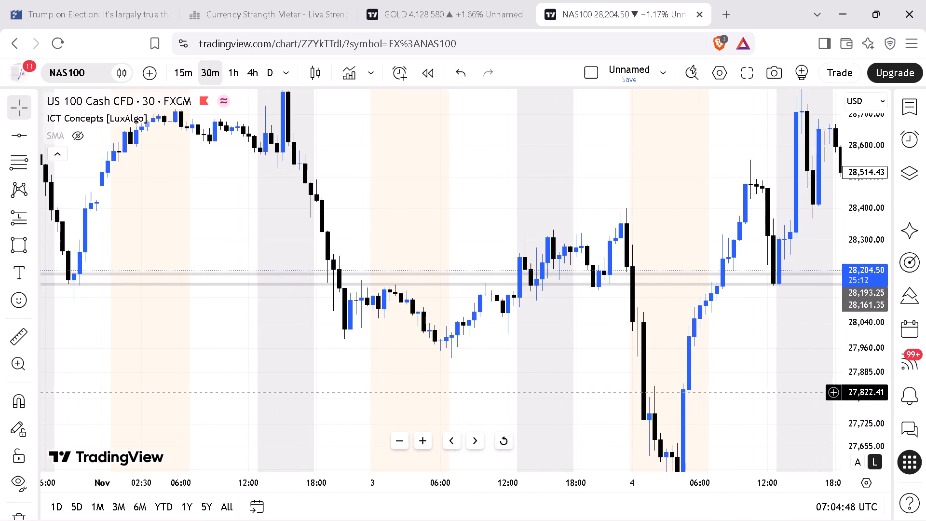
drag(864, 393, 337, 393)
click(184, 72)
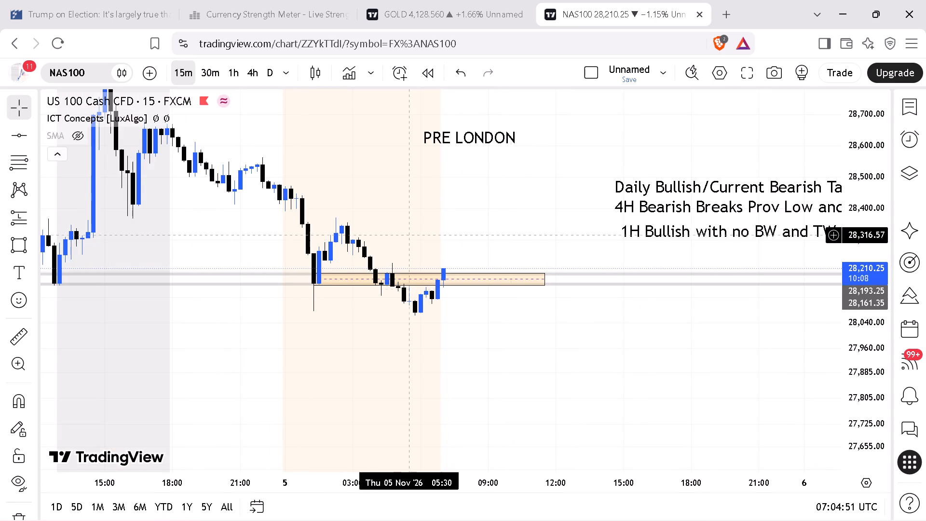
drag(775, 370, 721, 396)
drag(865, 414, 868, 400)
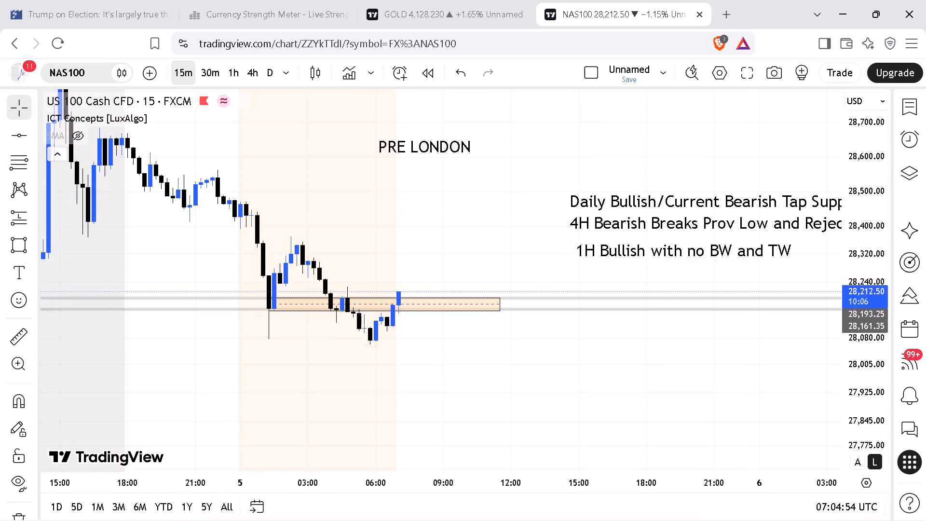
click(223, 70)
click(234, 75)
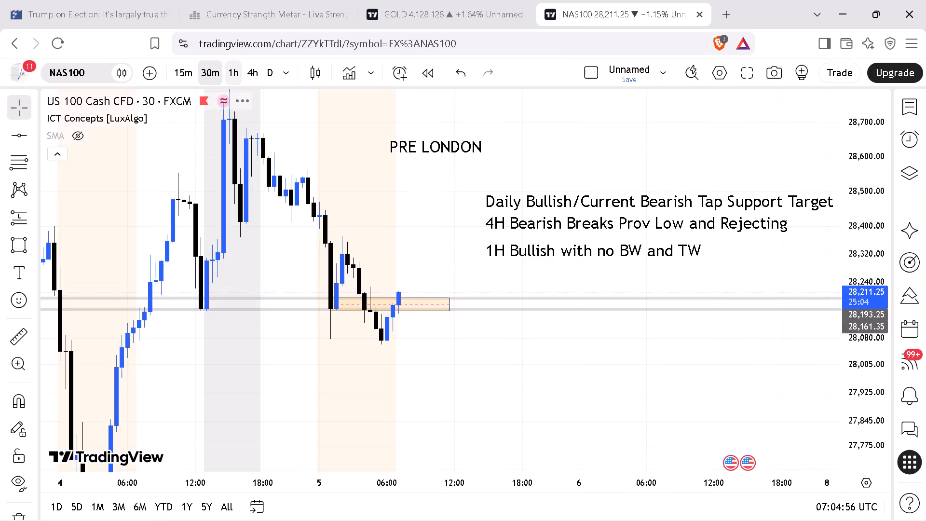
click(247, 75)
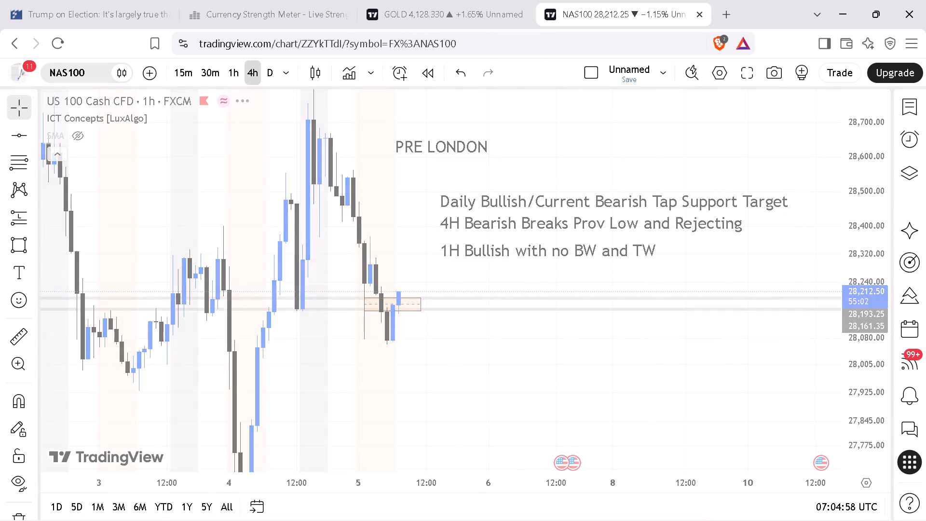
click(271, 75)
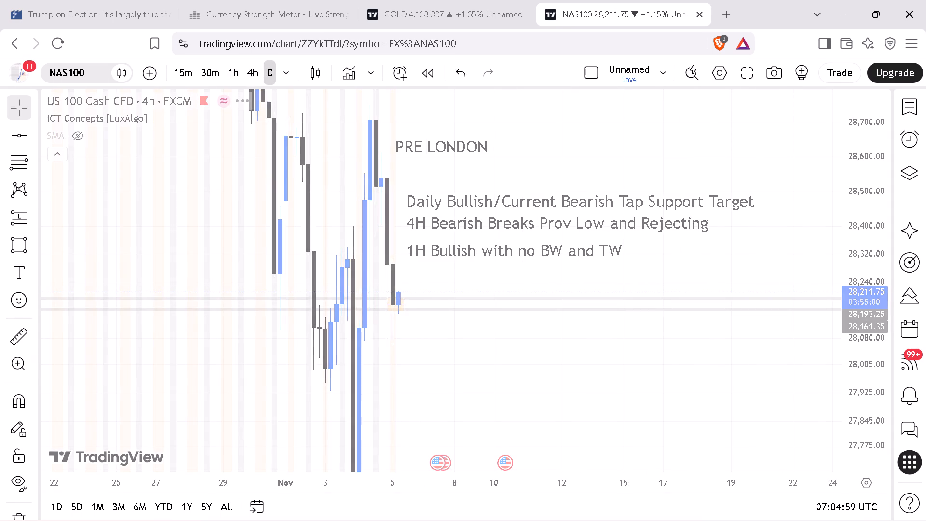
click(254, 74)
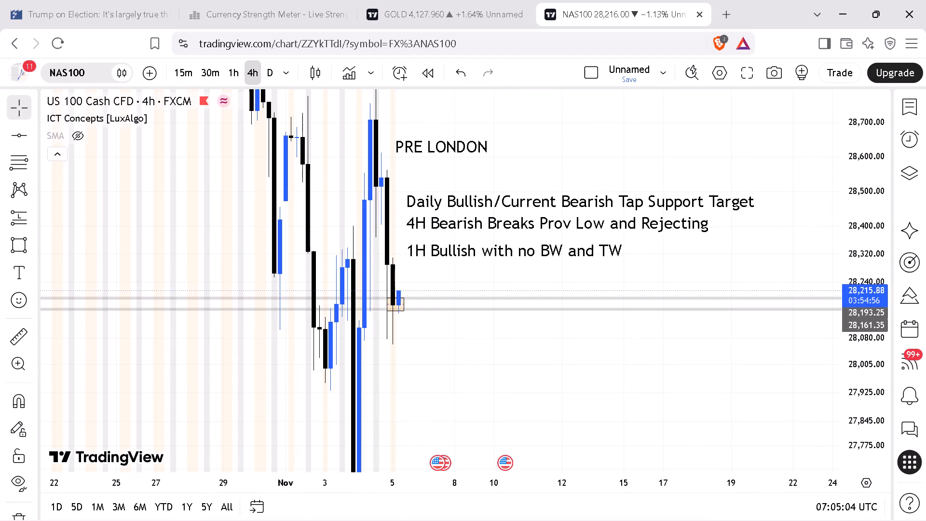
click(237, 74)
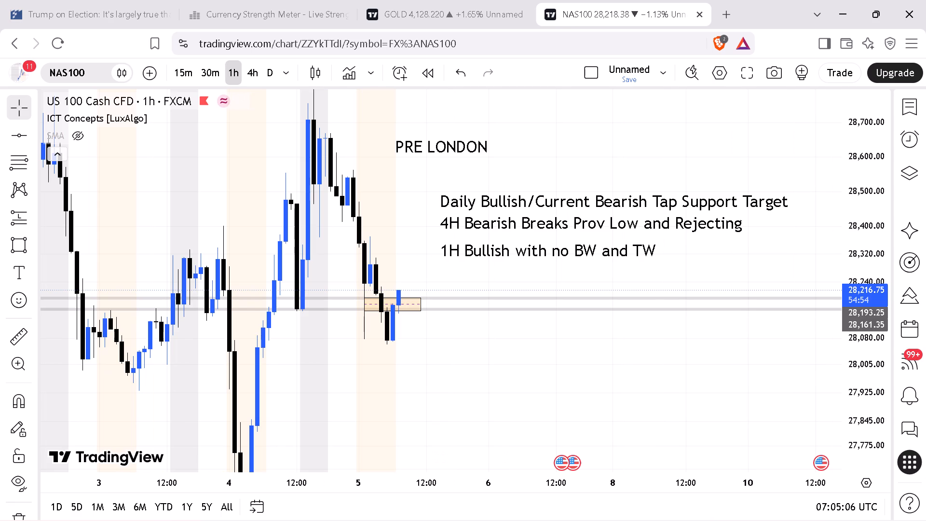
click(214, 74)
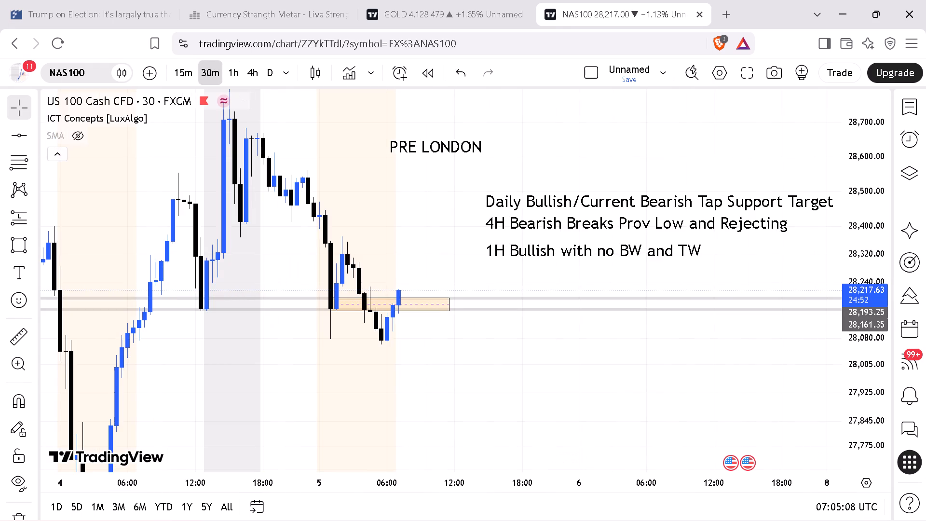
click(187, 74)
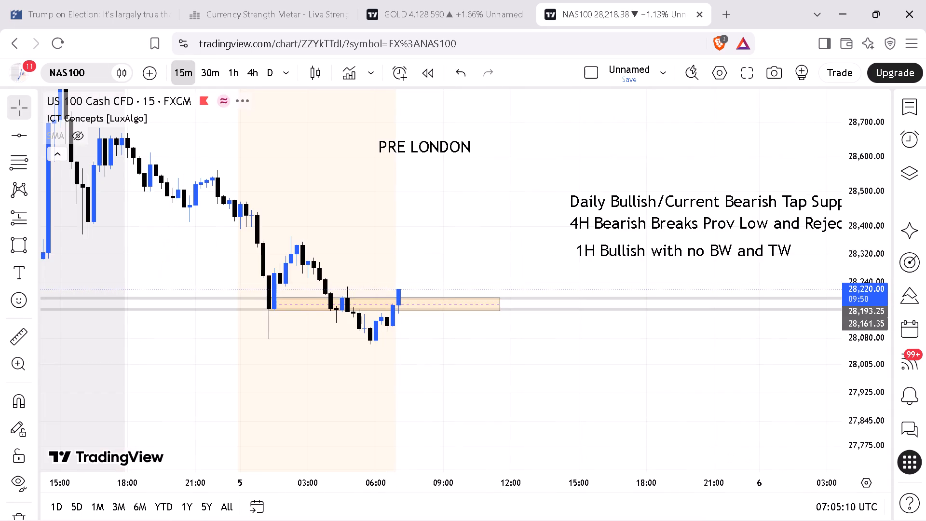
Examine the latest 15-minute NAS100 price action around the range zone and the shaded session.
drag(866, 410, 869, 382)
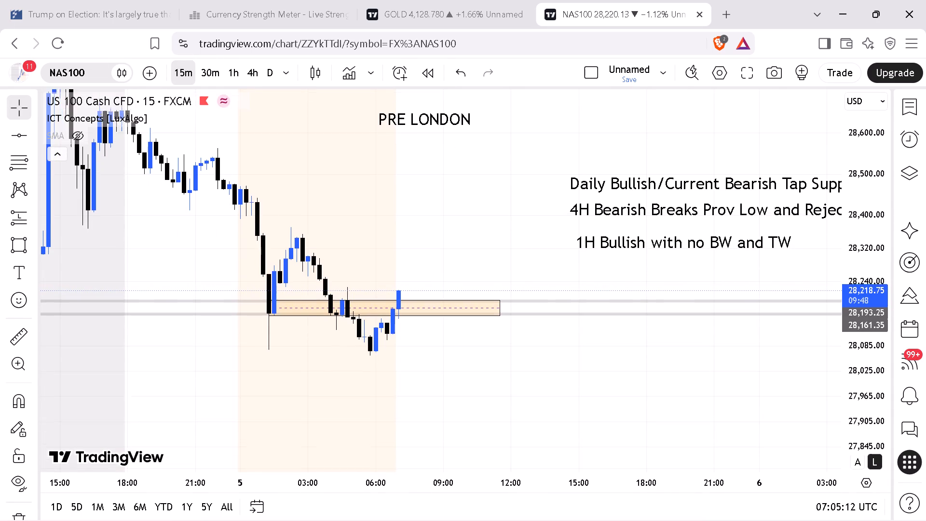
drag(869, 382, 870, 370)
drag(561, 485, 544, 482)
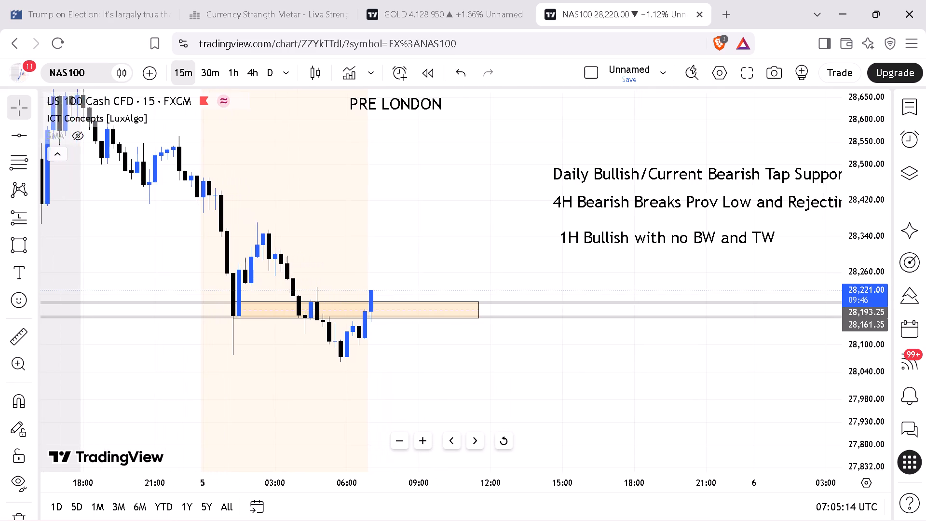
drag(544, 482, 538, 480)
drag(534, 407, 640, 428)
drag(520, 202, 381, 252)
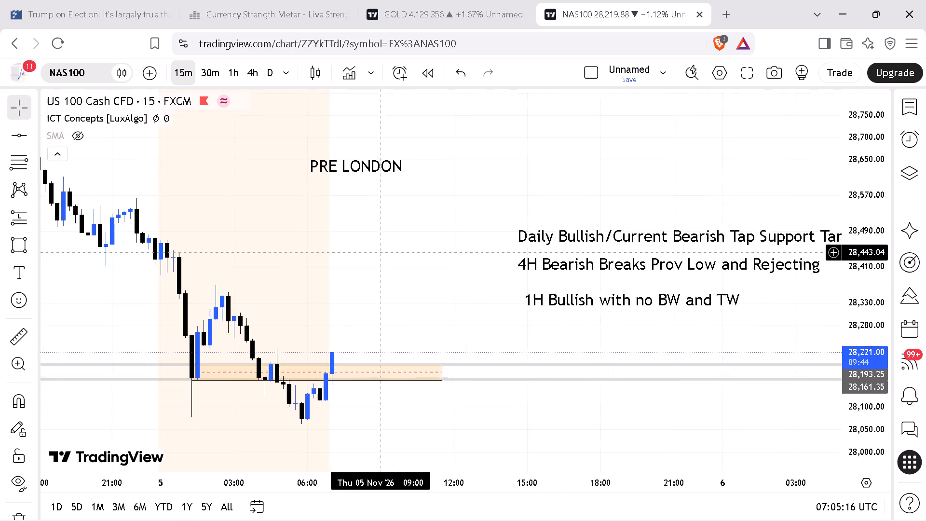
drag(381, 252, 347, 238)
drag(327, 166, 323, 160)
drag(354, 221, 345, 207)
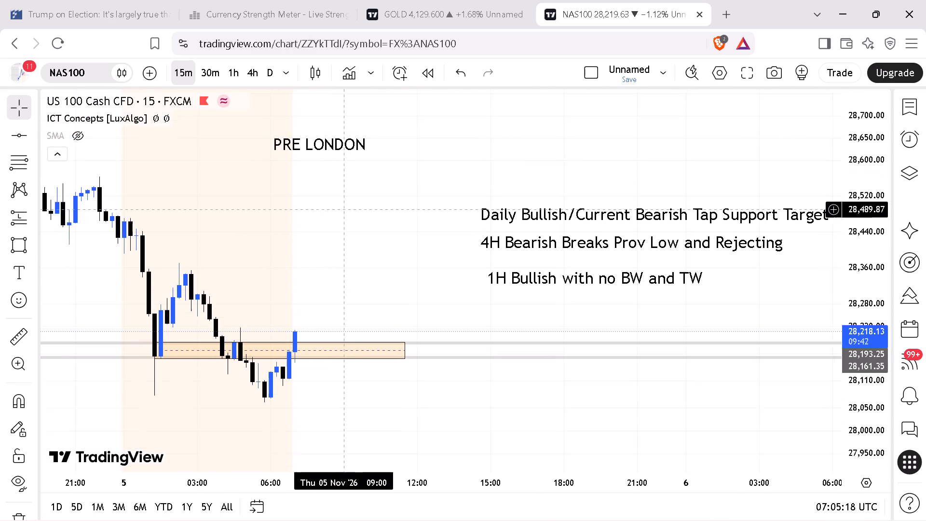
drag(345, 207, 345, 205)
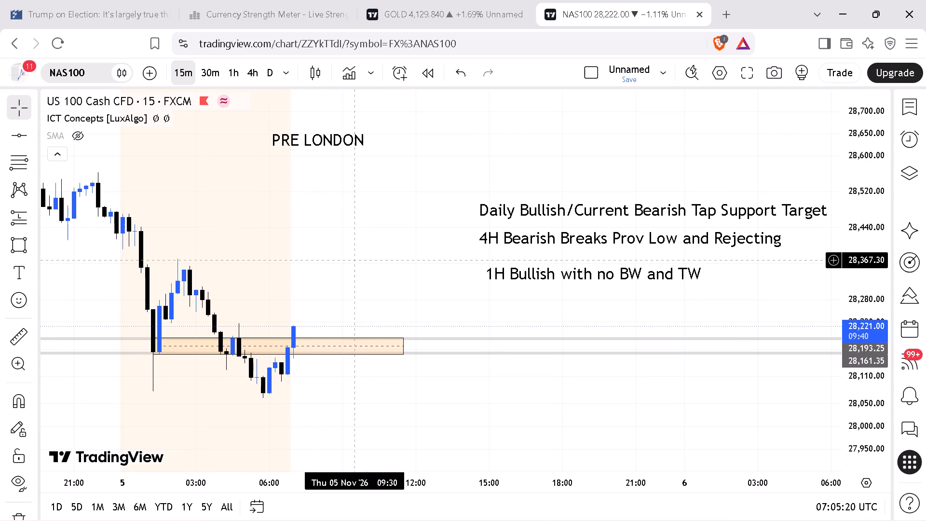
drag(368, 258, 395, 261)
drag(435, 486, 469, 485)
drag(616, 404, 587, 397)
drag(880, 391, 881, 399)
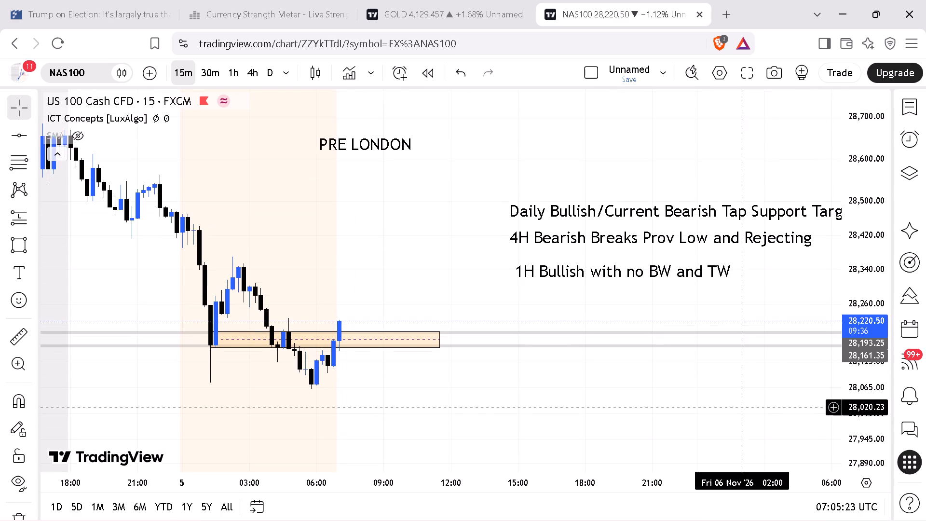
drag(699, 415, 686, 415)
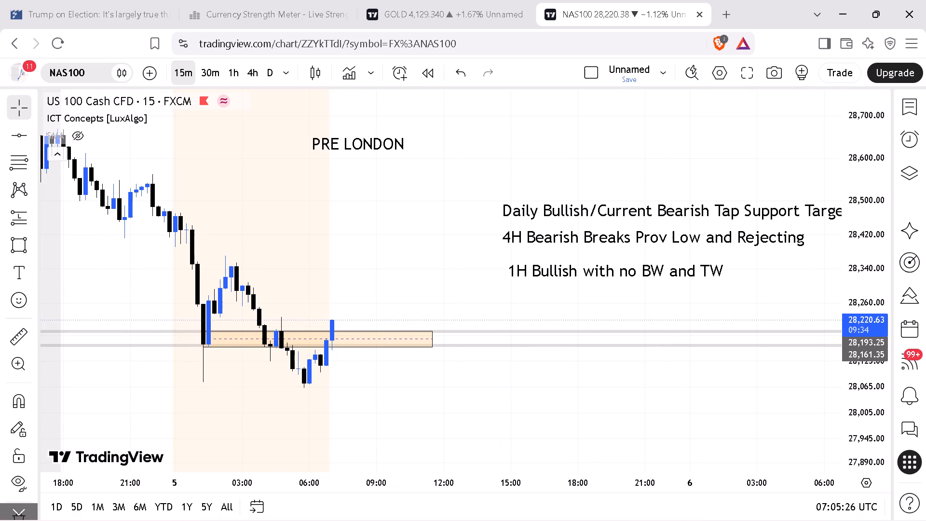
Add the text note "Buy above" beside the latest candle over the range zone, at about 5 Nov 08:30 and 28,229.
click(20, 275)
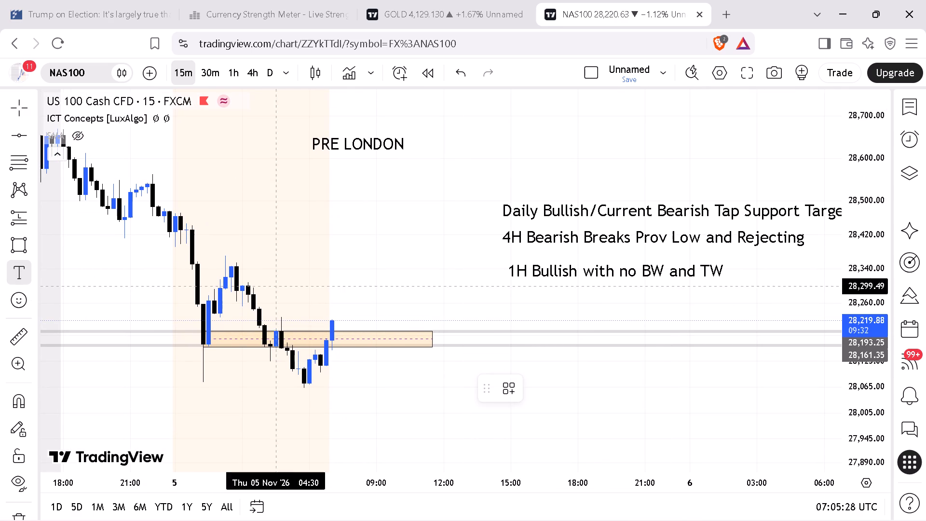
click(367, 316)
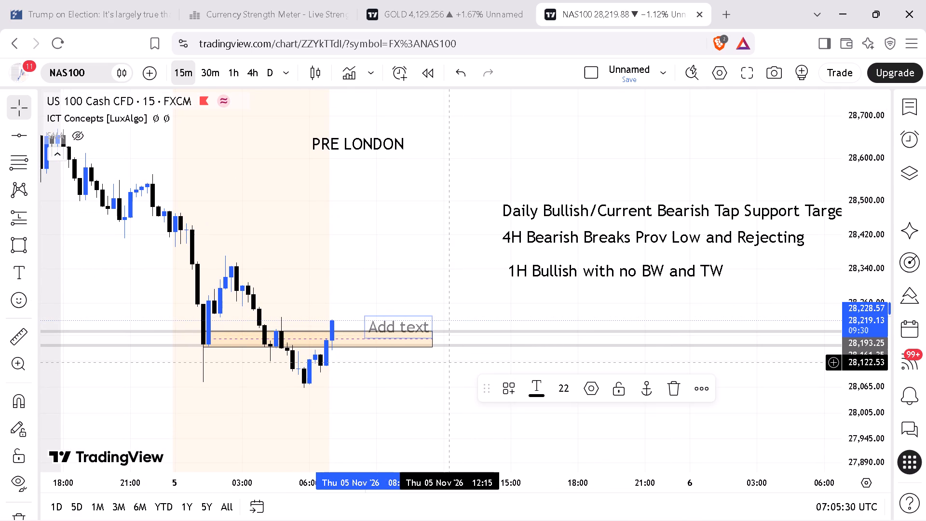
key(BackSpace)
key(b)
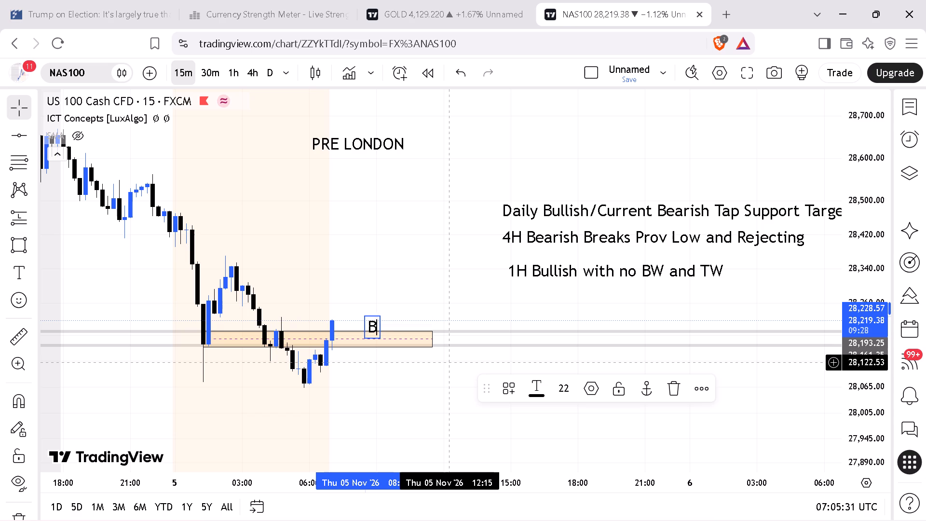
key(u)
key(r)
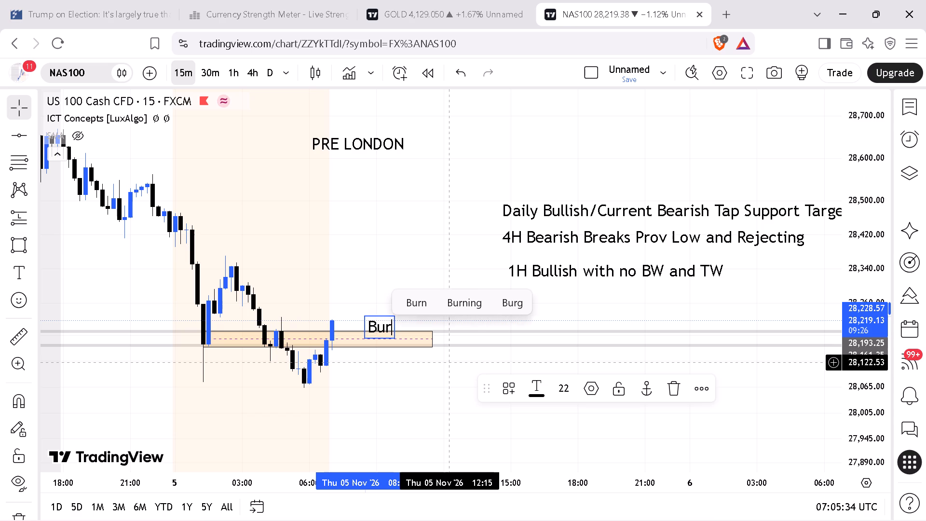
key(BackSpace)
text(y)
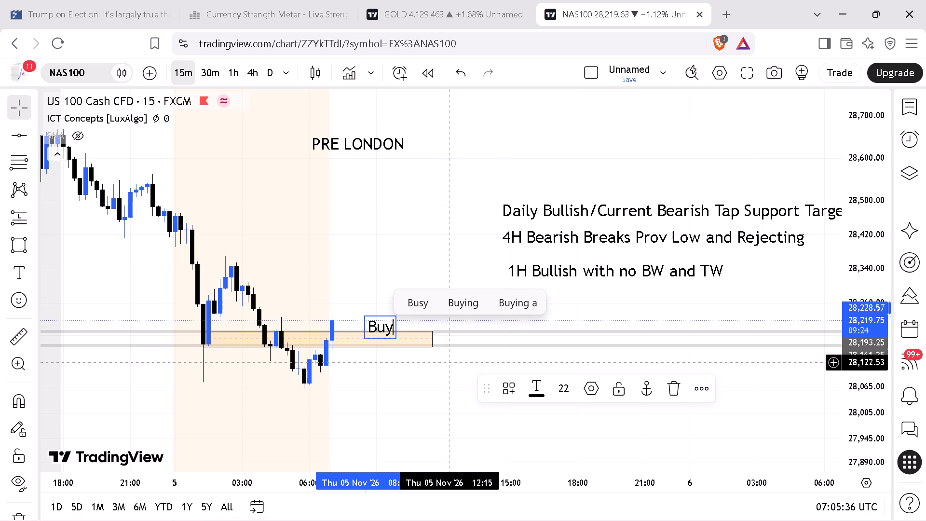
key(space)
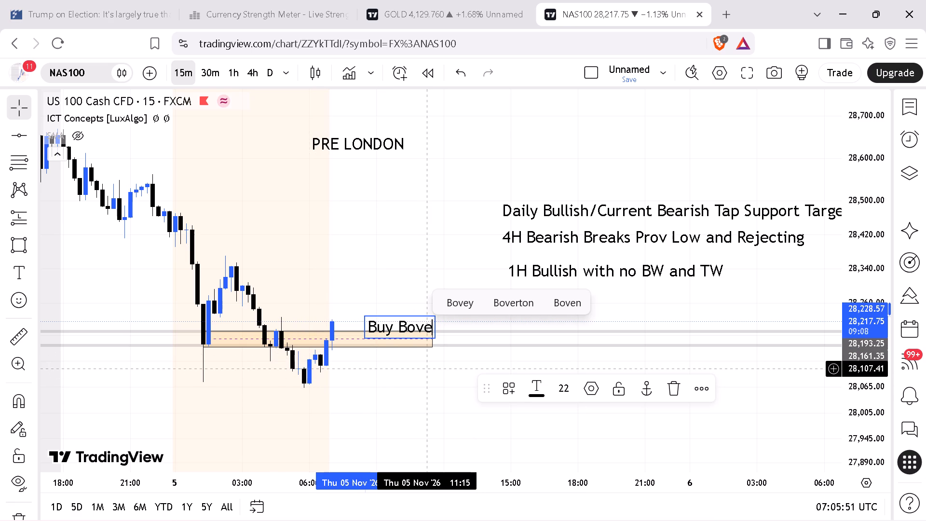
key(BackSpace)
key(BackSpace)
key(BackSpace)
key(BackSpace)
text(above)
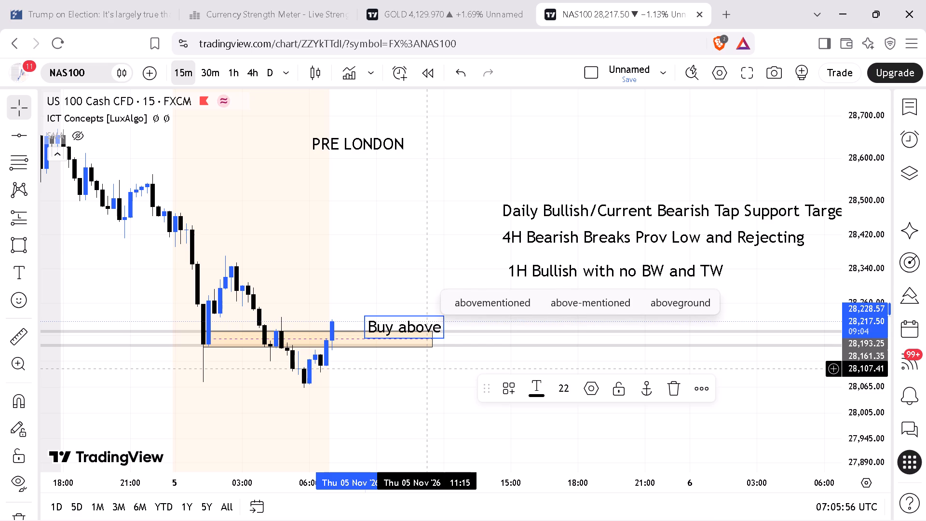
Set the Buy above note's font size to 12.
click(560, 393)
click(568, 295)
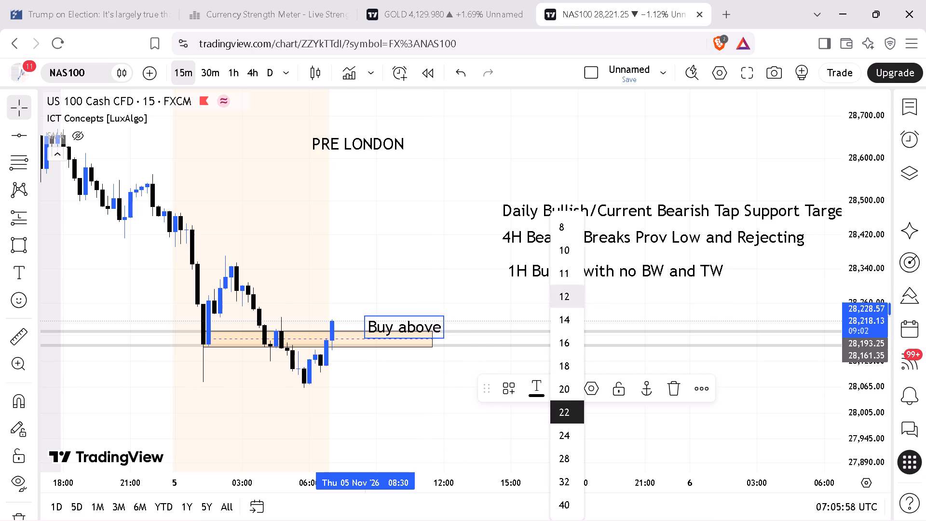
click(448, 303)
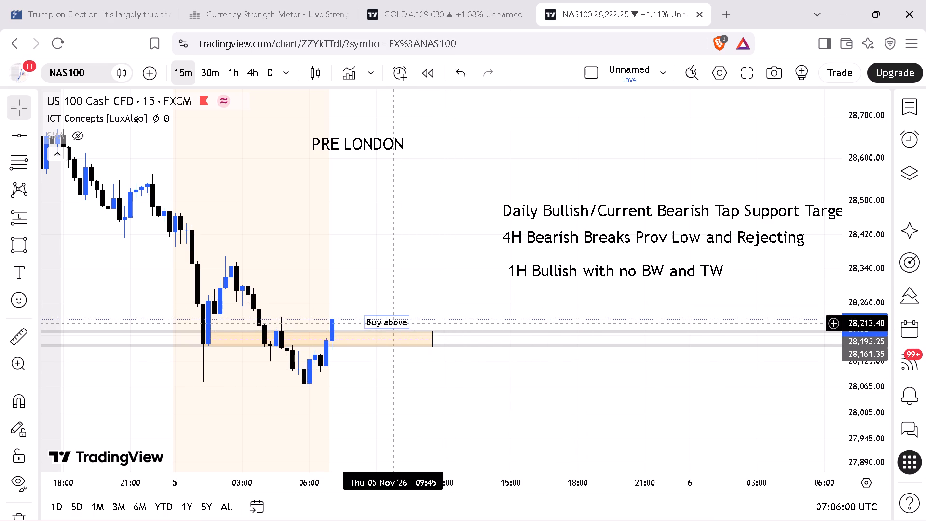
Shorten the range zone to end at about 5 Nov 10:45 and position the Buy above note just above it.
drag(394, 323, 403, 322)
drag(380, 281, 462, 262)
drag(508, 323, 491, 317)
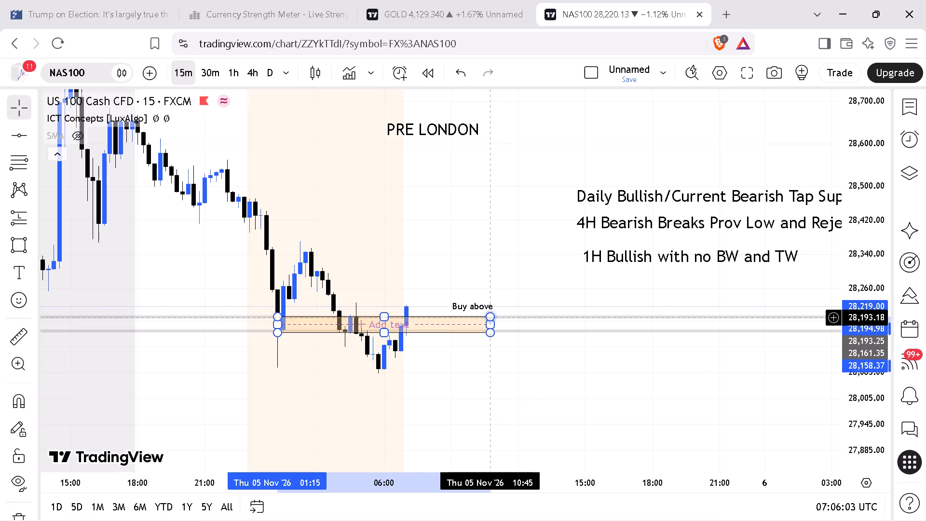
drag(474, 301, 457, 300)
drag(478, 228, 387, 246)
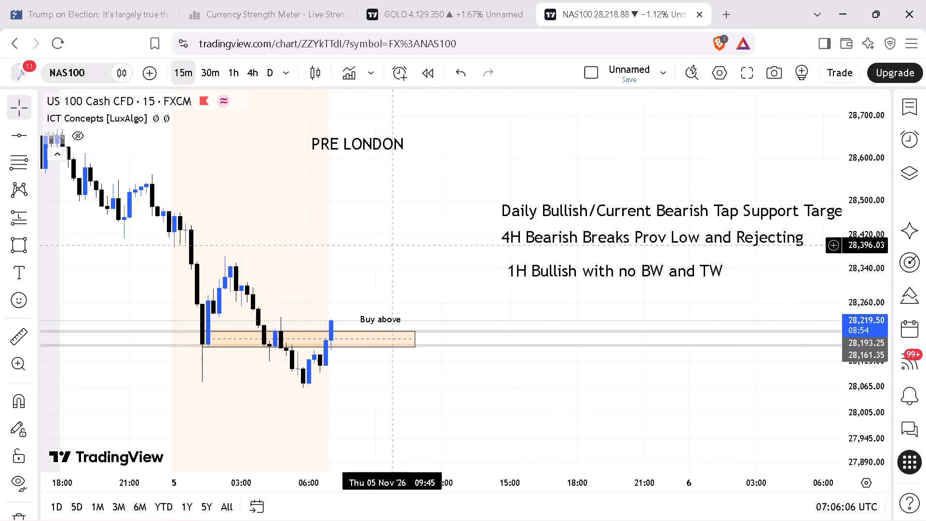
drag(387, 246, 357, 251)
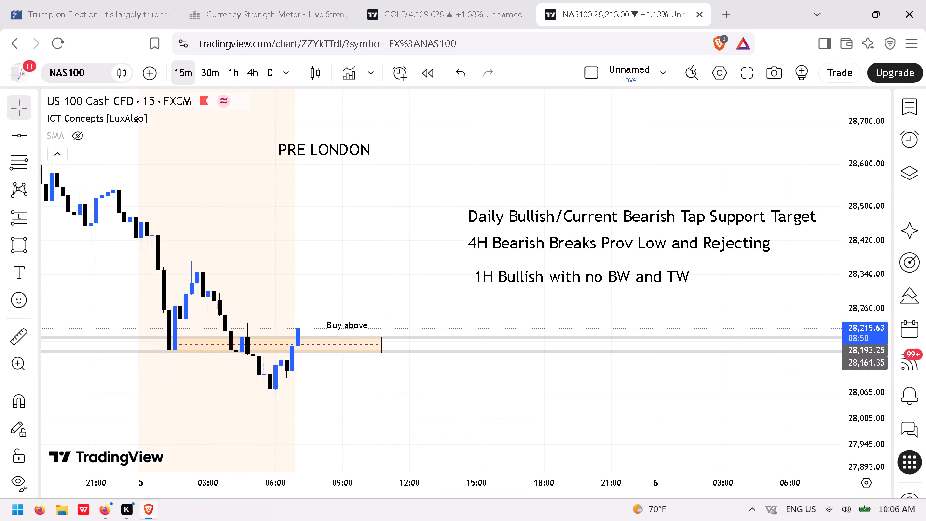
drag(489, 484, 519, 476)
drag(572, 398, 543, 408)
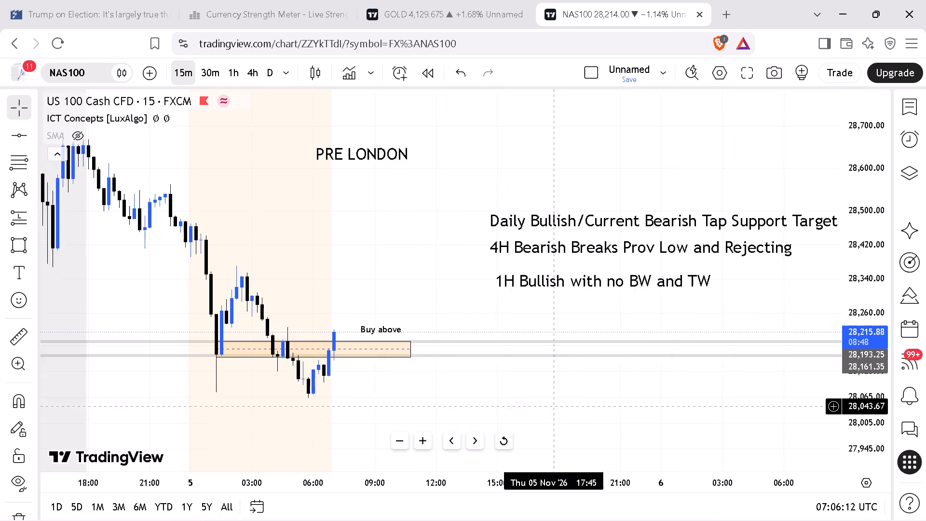
Capture a rectangular screenshot of the 15-minute NAS100 chart, covering the PRE LONDON label, bias notes, range zone and Buy above note.
drag(543, 408, 516, 431)
key(shift+super+s)
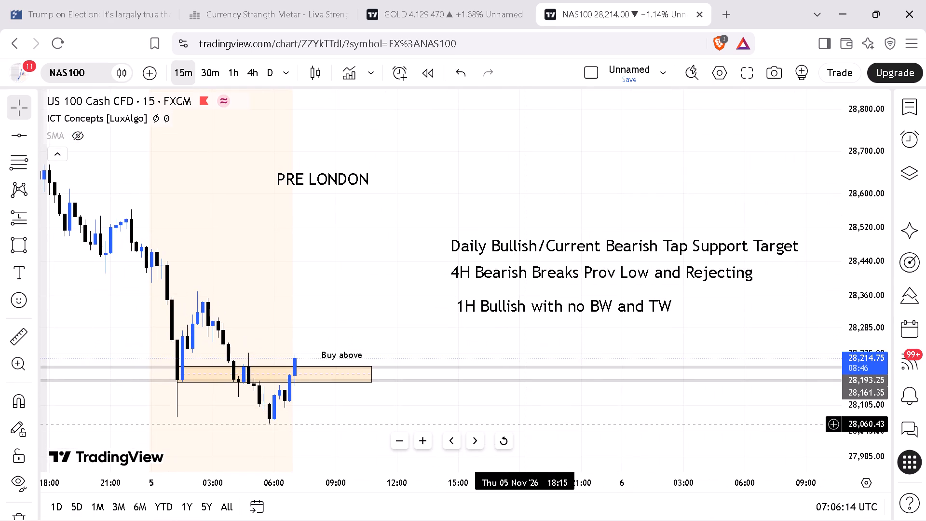
click(427, 29)
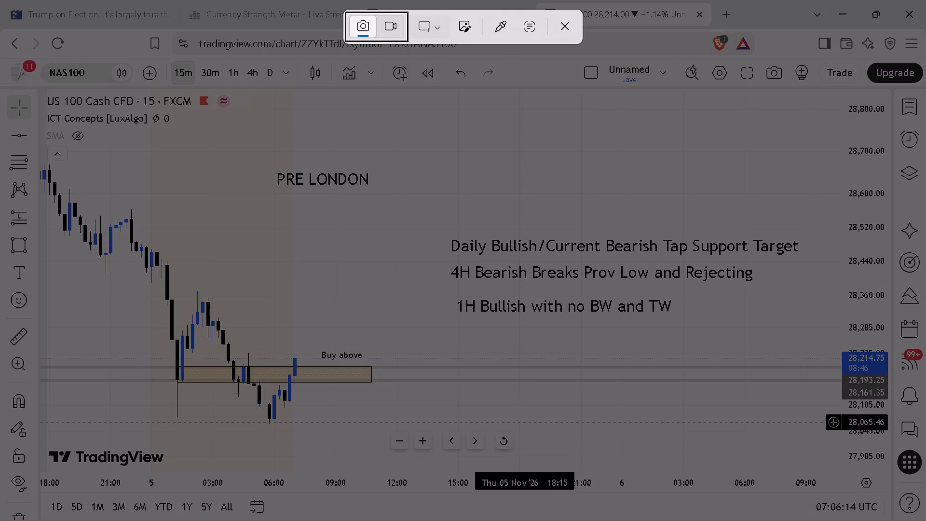
click(430, 24)
drag(75, 150, 115, 150)
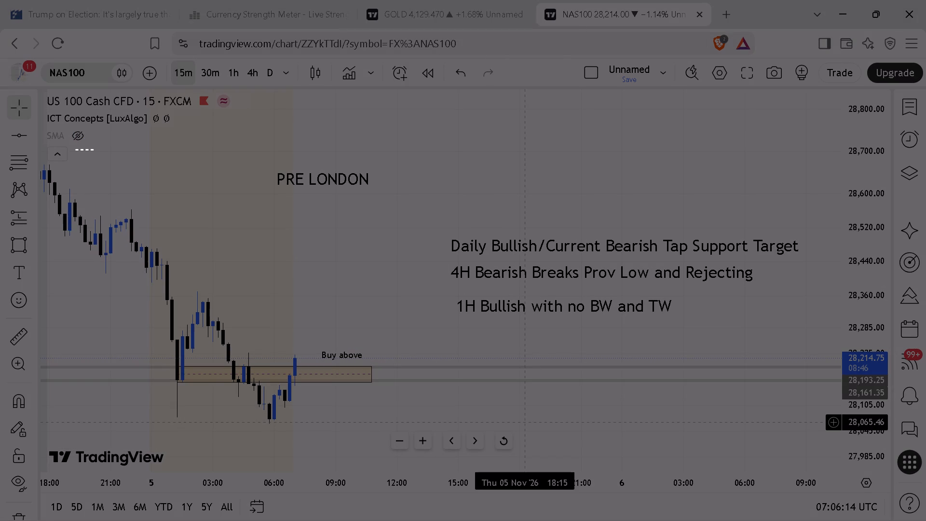
drag(115, 150, 839, 432)
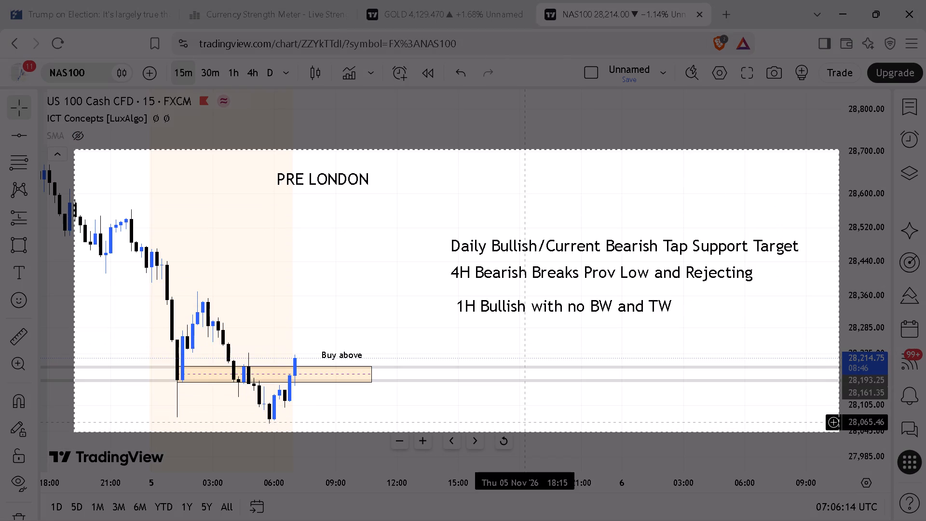
drag(839, 432, 841, 440)
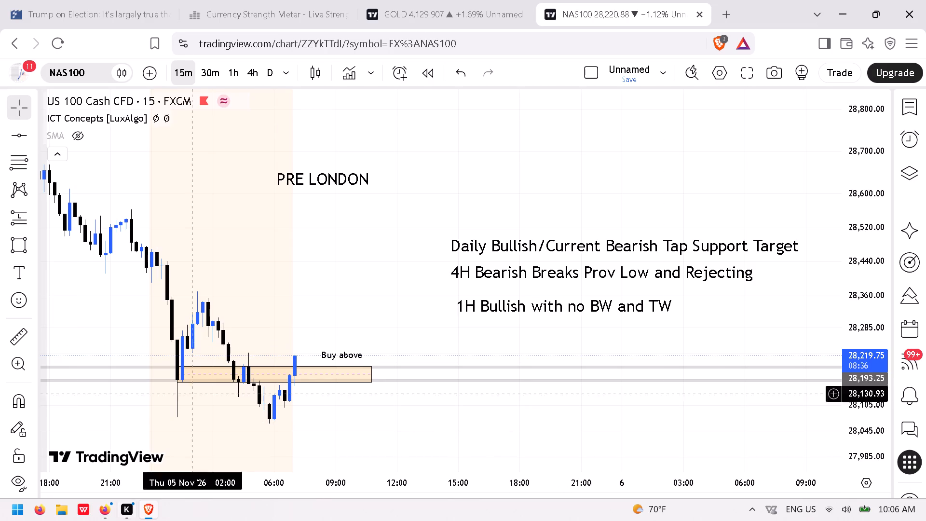
Switch to the gold chart and examine price against its marked levels on the 4-hour, daily, 1-hour and 30-minute timeframes.
click(436, 16)
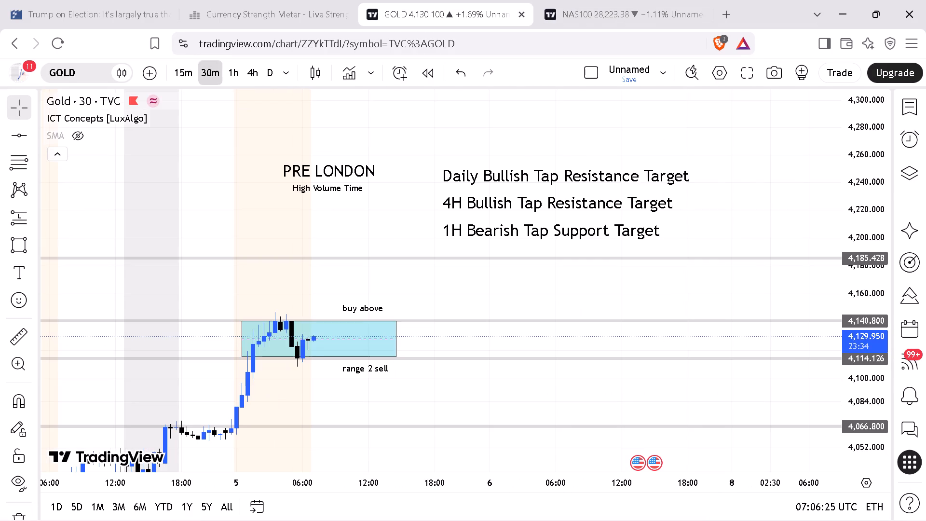
click(252, 70)
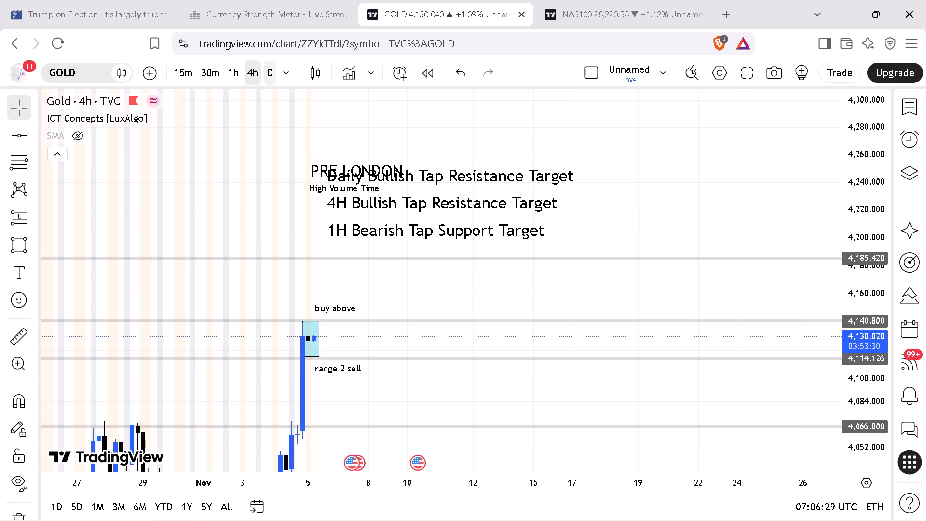
click(265, 70)
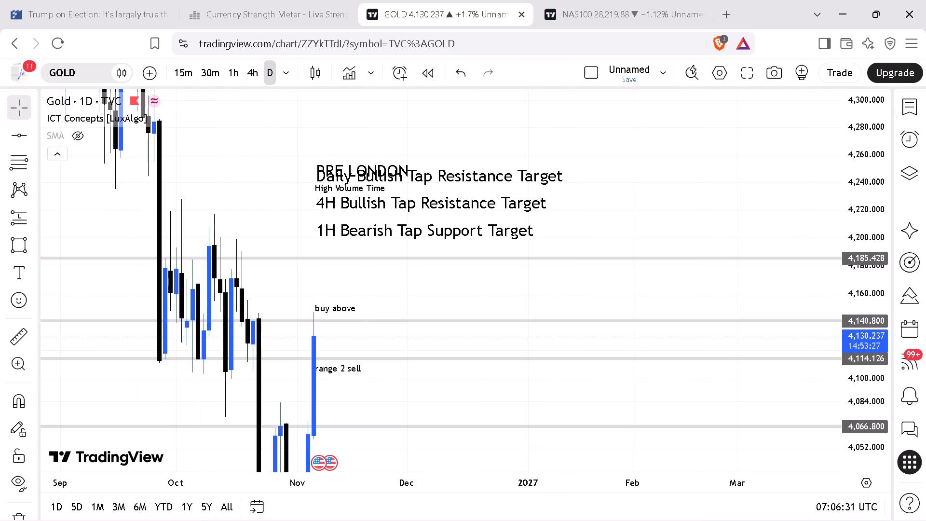
click(243, 78)
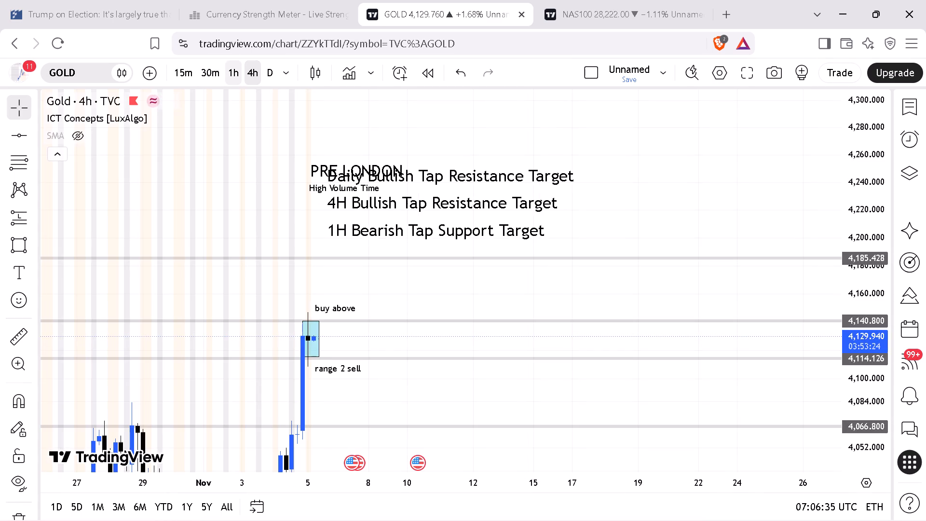
click(233, 72)
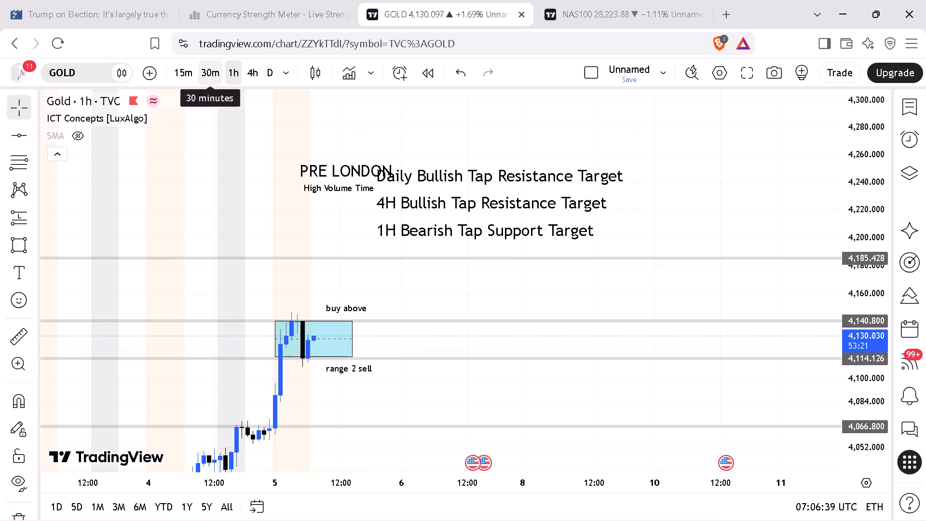
click(212, 71)
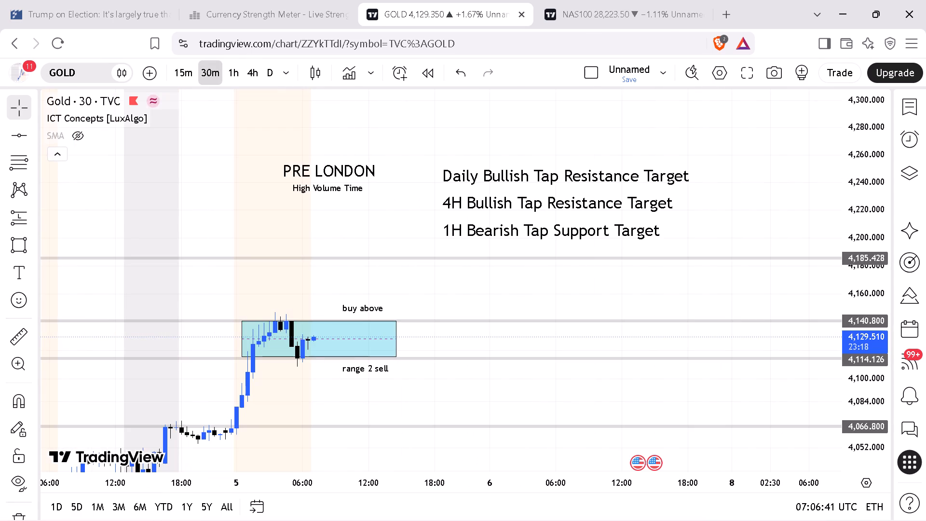
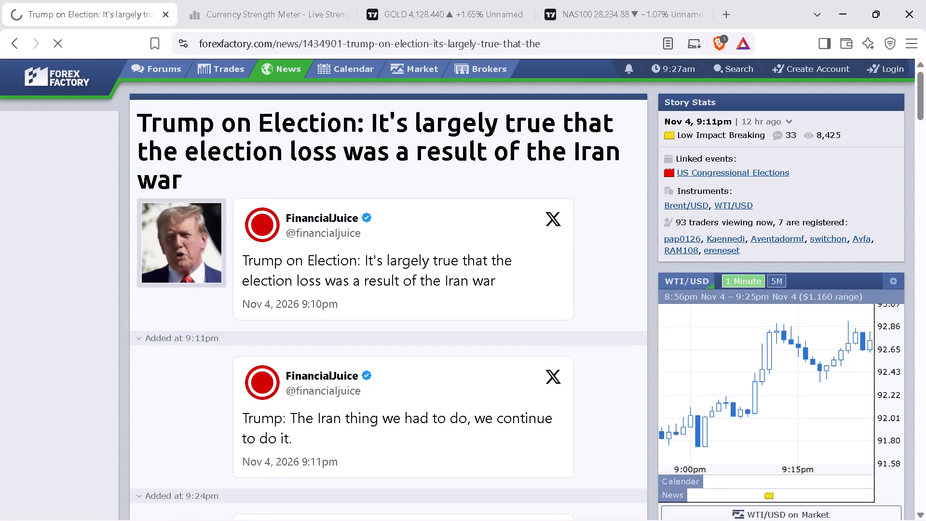
Skim the election news story, open the Forex Factory economic calendar and examine this week's USD events, especially those for Nov 5 and Nov 6.
scroll(361, 332, up, 5)
scroll(359, 331, down, 4)
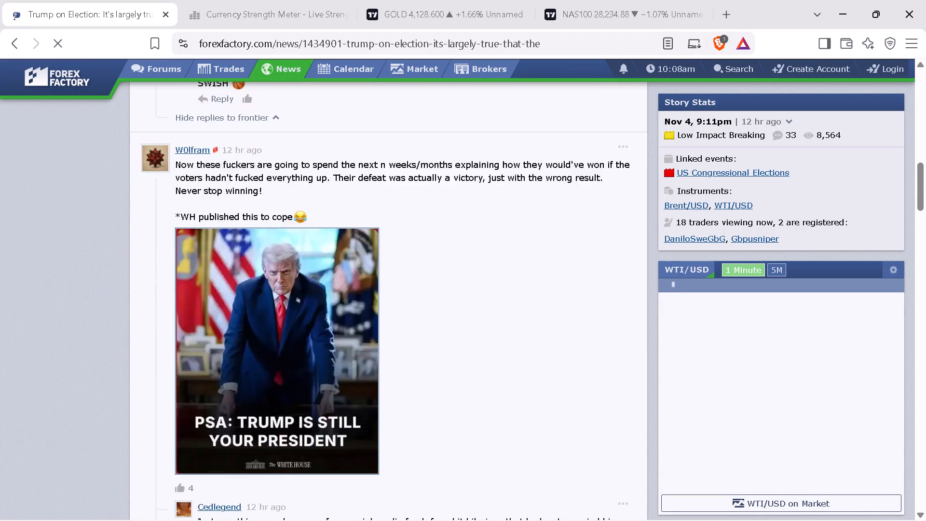
scroll(359, 331, up, 5)
click(350, 62)
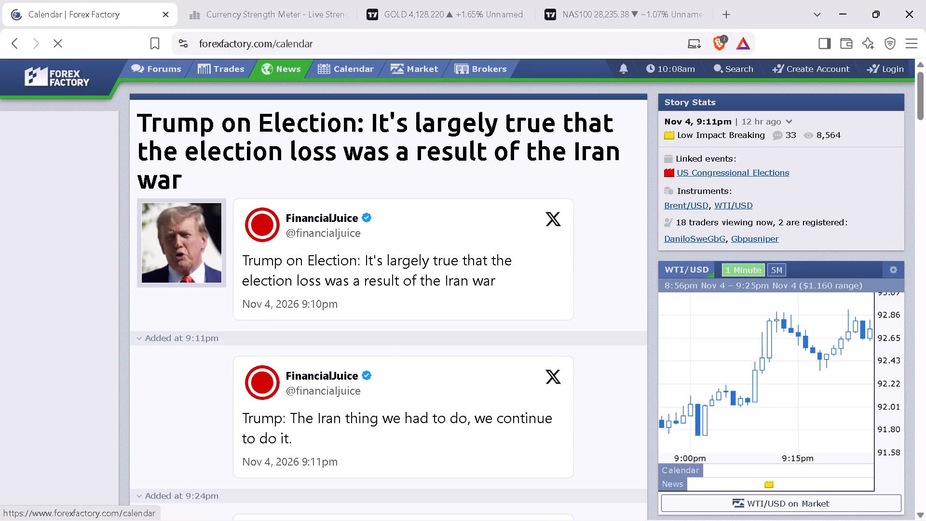
scroll(368, 316, down, 2)
scroll(368, 316, up, 2)
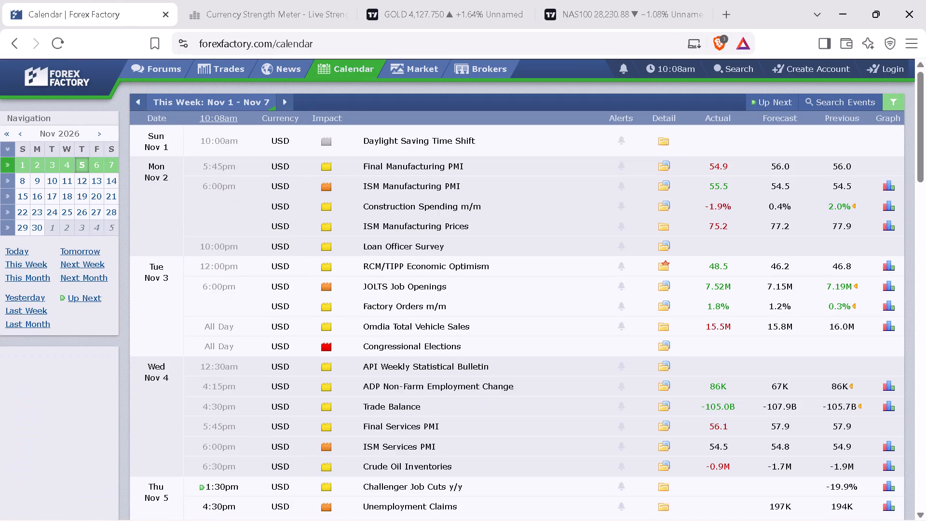
scroll(368, 317, down, 1)
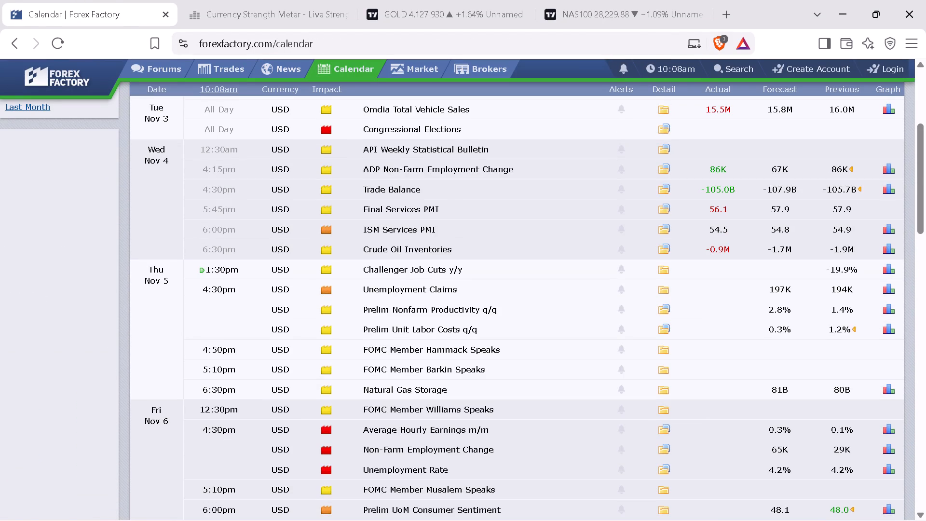
scroll(346, 338, down, 1)
scroll(346, 338, up, 1)
Check the reloaded Currency Strength Meter for the relative strength of USD and the other currencies, and return to the 30-minute gold chart.
click(219, 14)
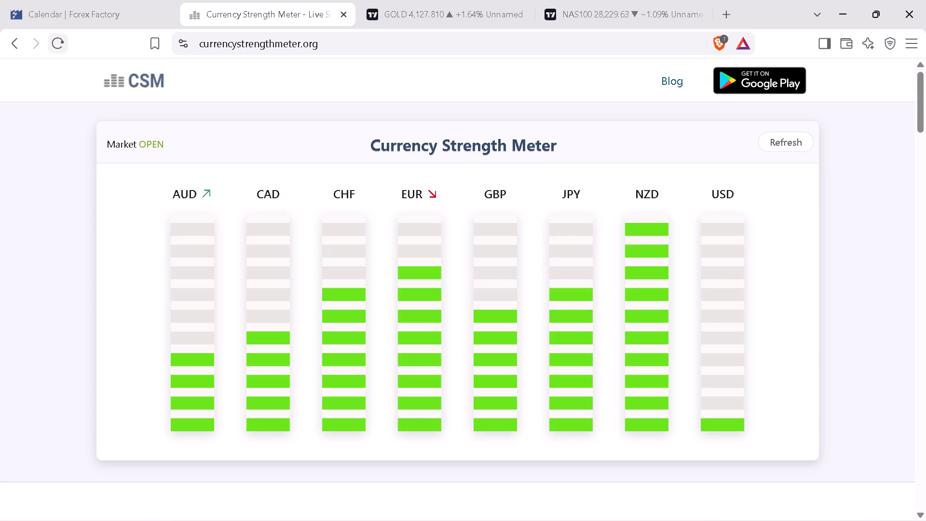
click(60, 42)
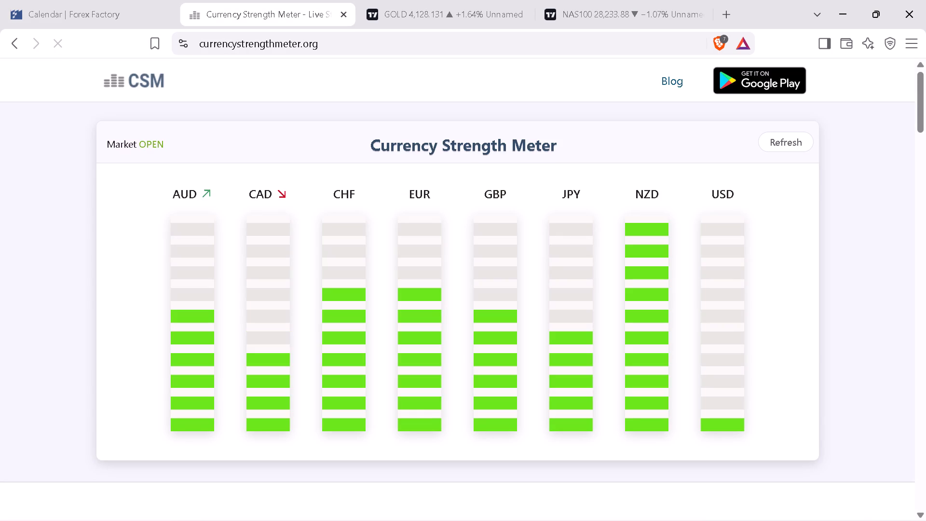
click(410, 17)
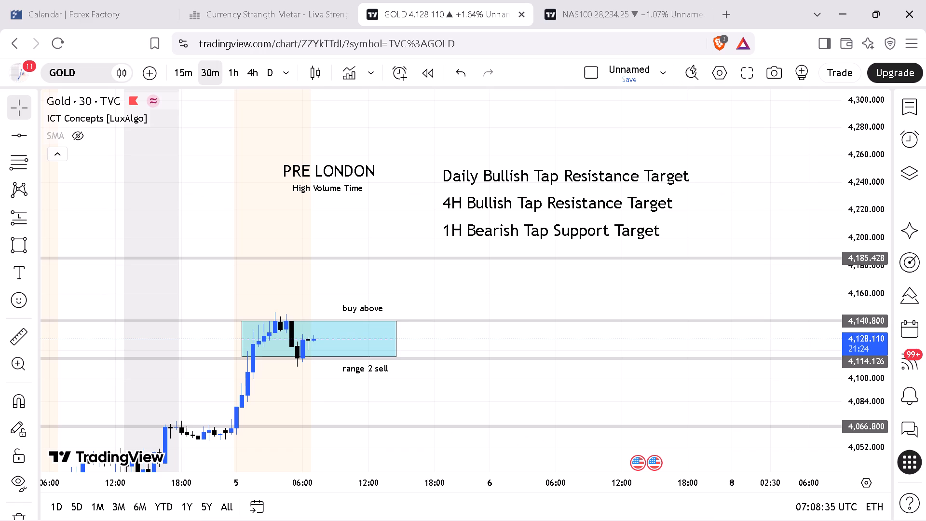
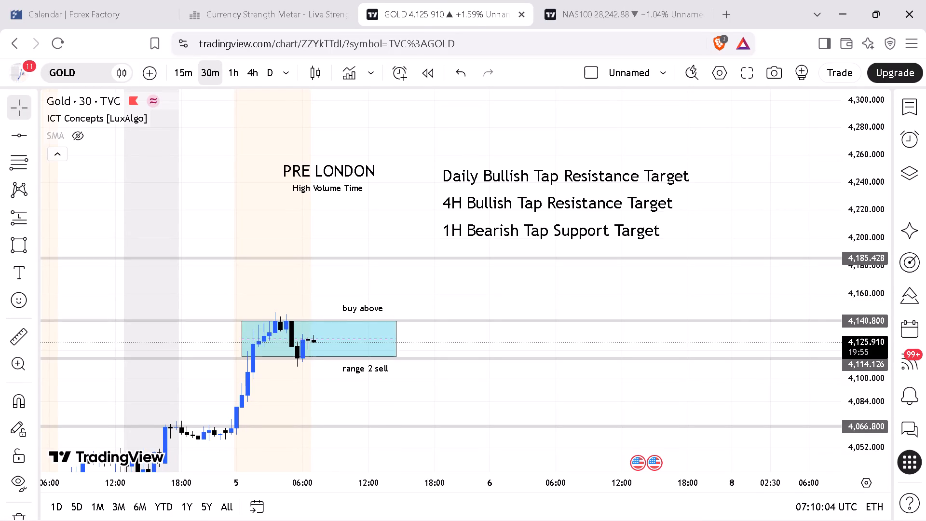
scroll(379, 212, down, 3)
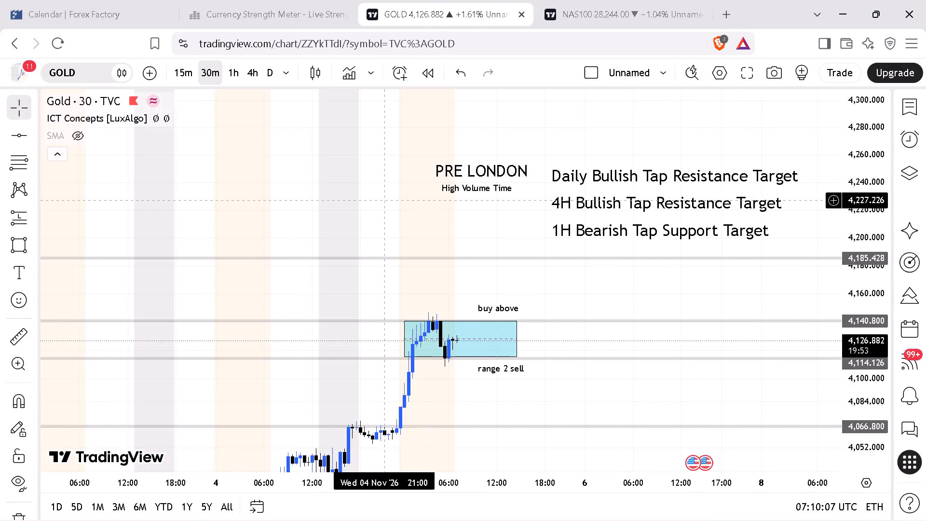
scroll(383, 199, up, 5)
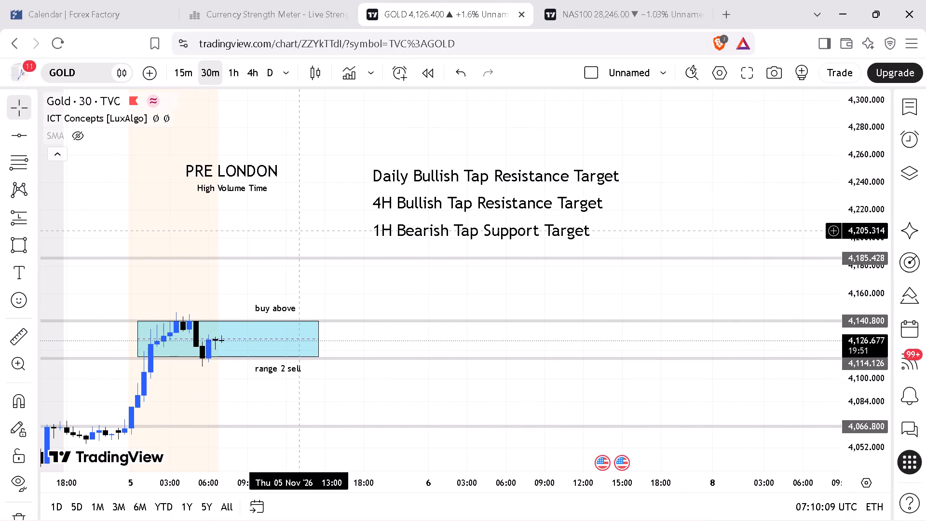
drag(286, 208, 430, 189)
Switch to the NAS100 chart and examine price against the marked zone on the 15-minute, 4-hour, daily and 1-hour timeframes.
click(590, 12)
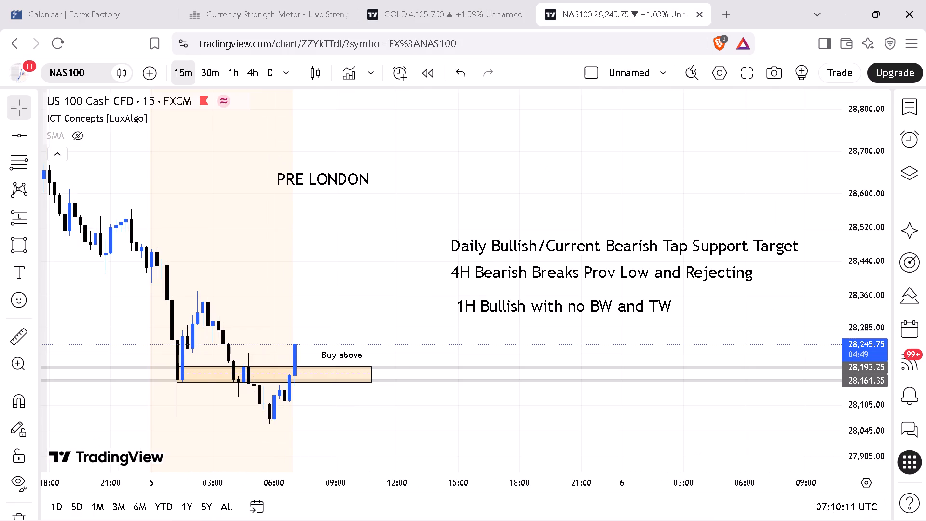
drag(369, 294, 454, 257)
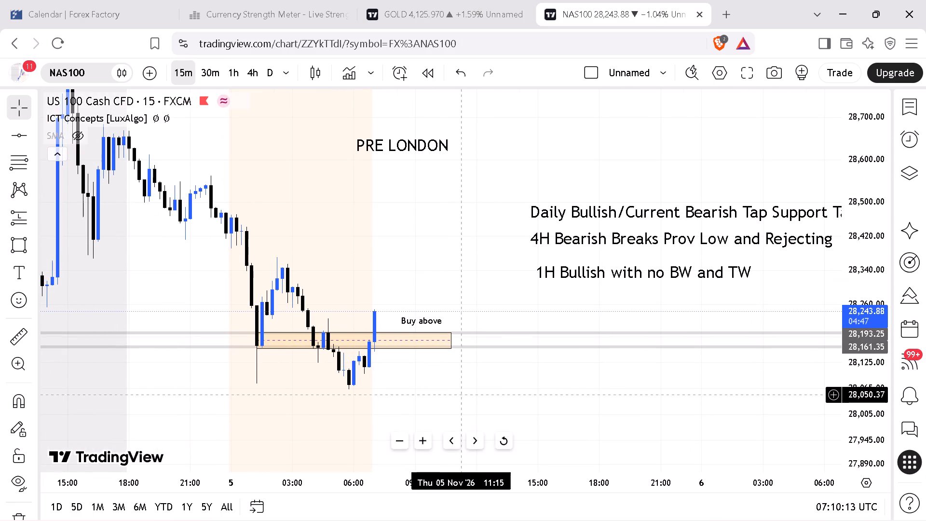
drag(872, 412, 876, 418)
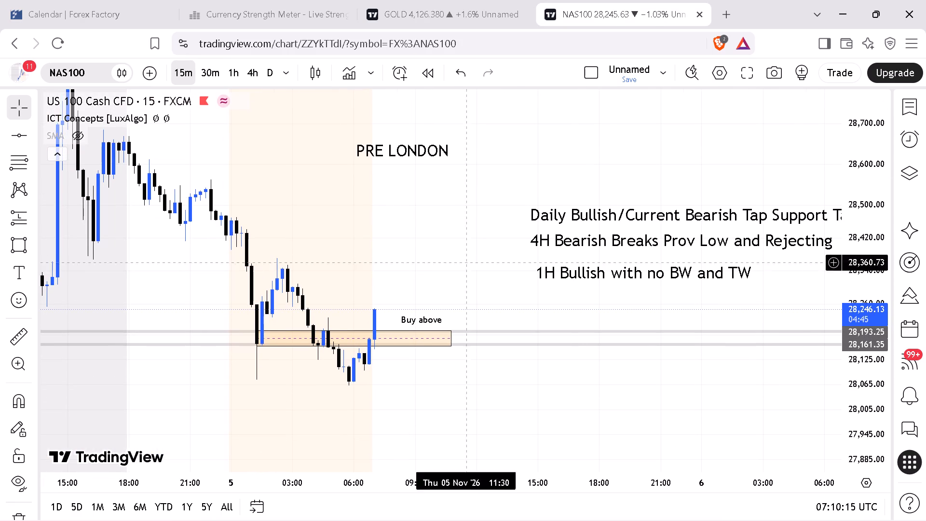
click(252, 69)
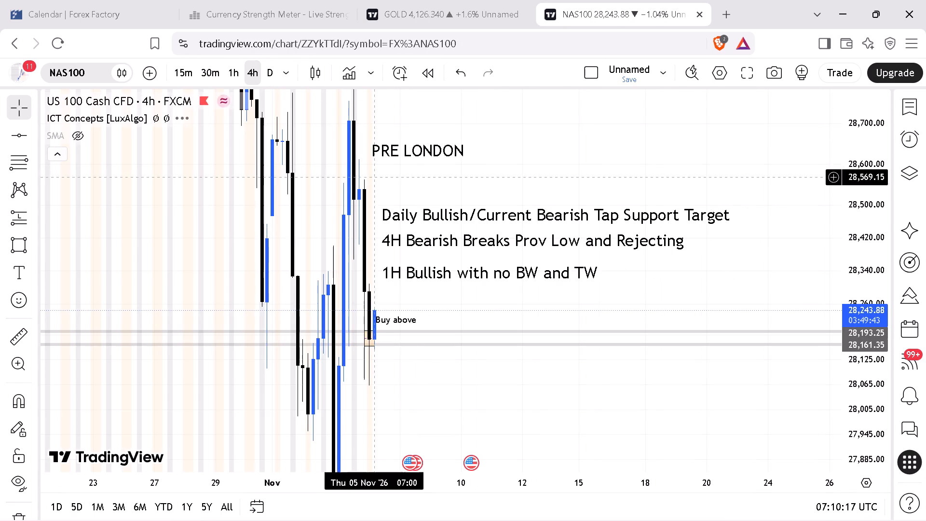
drag(870, 287, 876, 454)
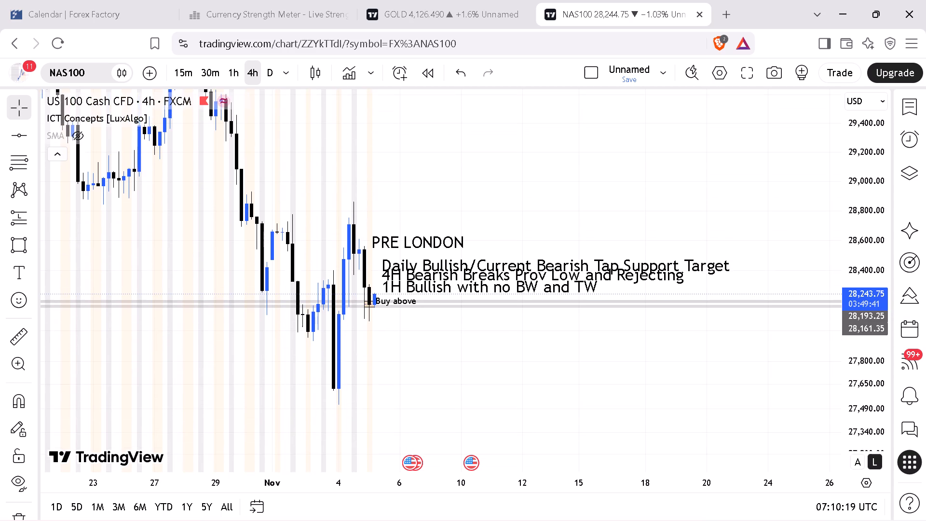
drag(876, 454, 874, 452)
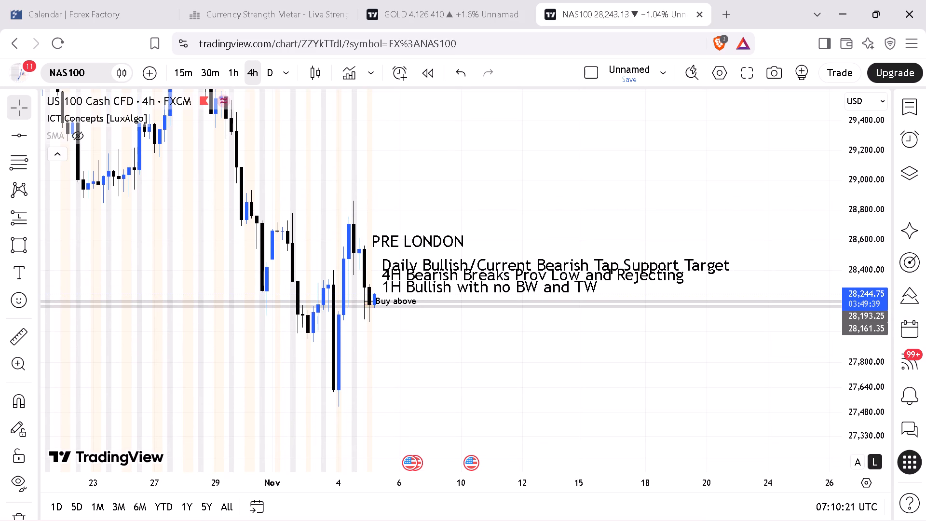
drag(874, 452, 874, 455)
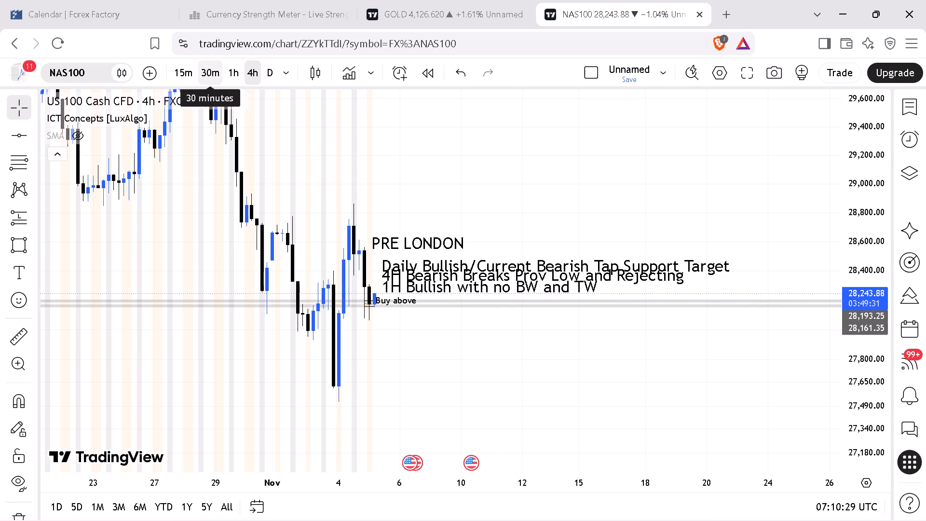
click(263, 75)
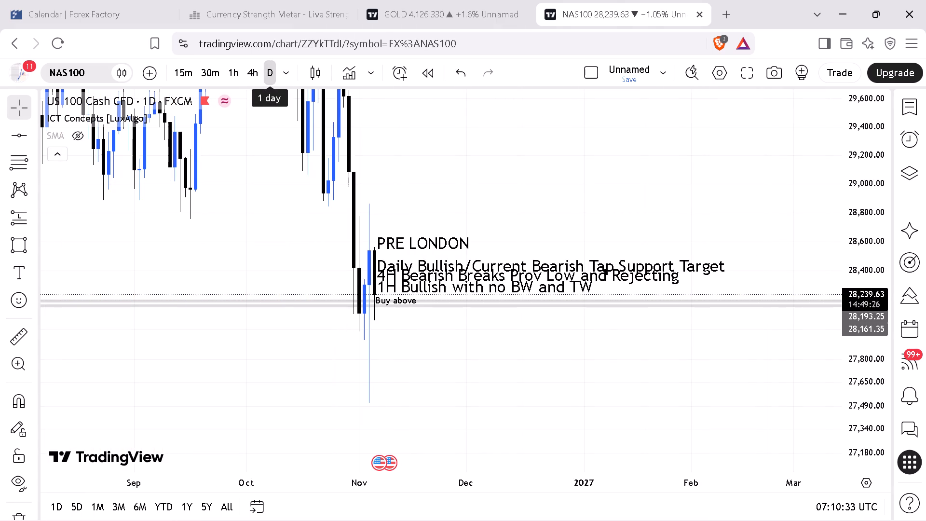
click(258, 77)
click(233, 77)
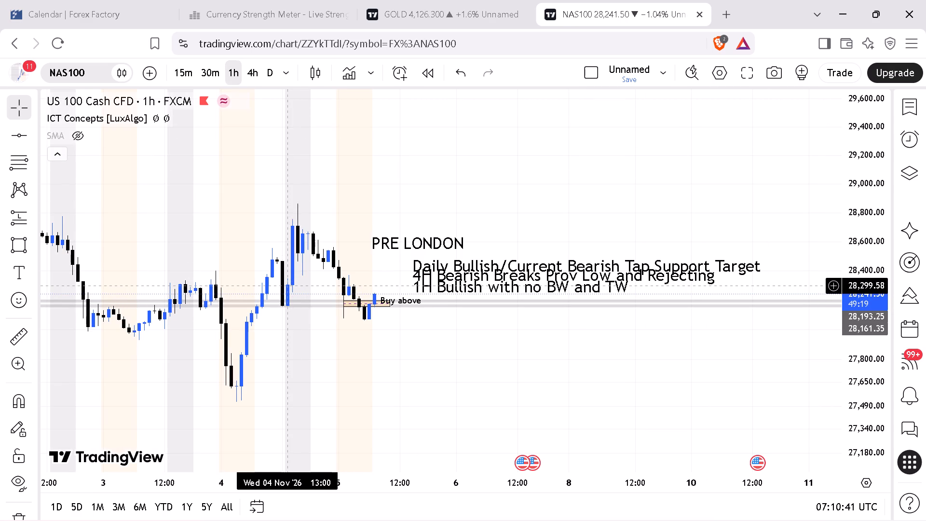
Compare NAS100 on the 30-minute and 1-hour timeframes, ending on the 30-minute chart with the price scale stretched around the buy zone.
click(217, 75)
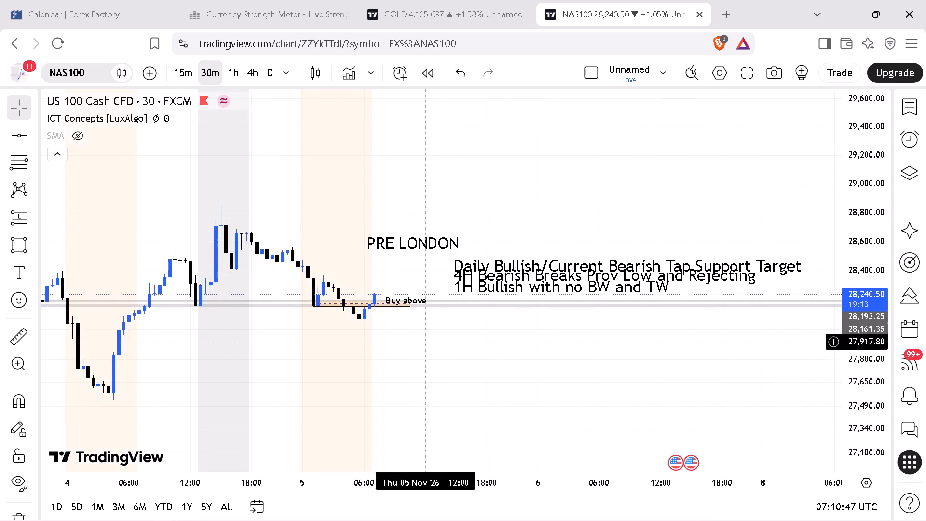
drag(851, 403, 850, 377)
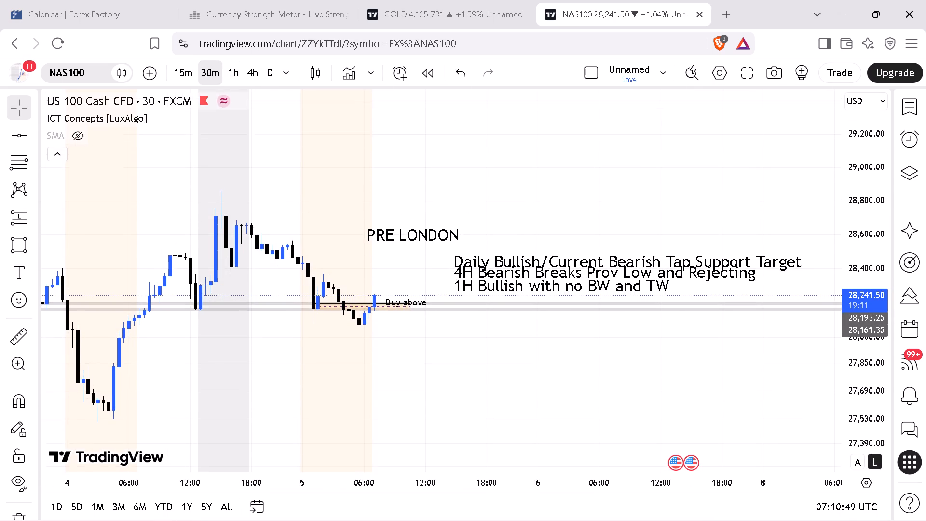
drag(850, 377, 851, 369)
click(228, 69)
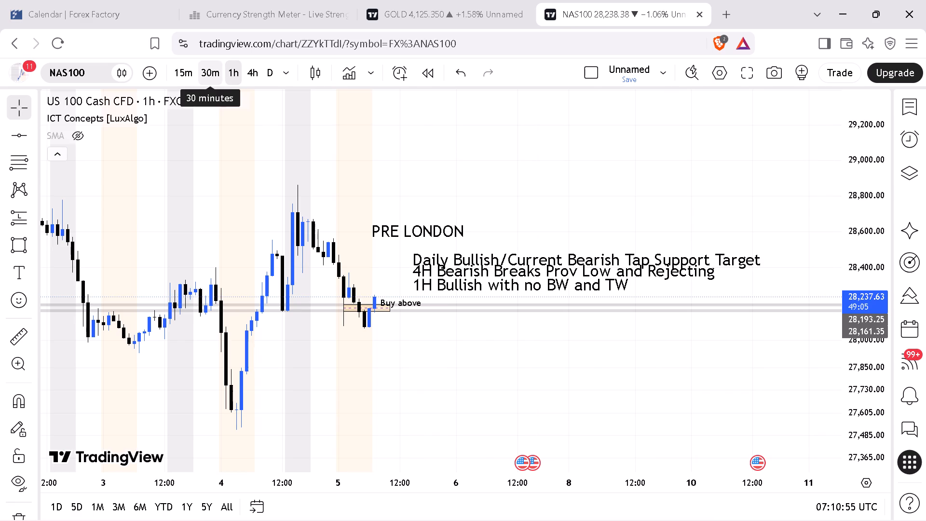
click(209, 73)
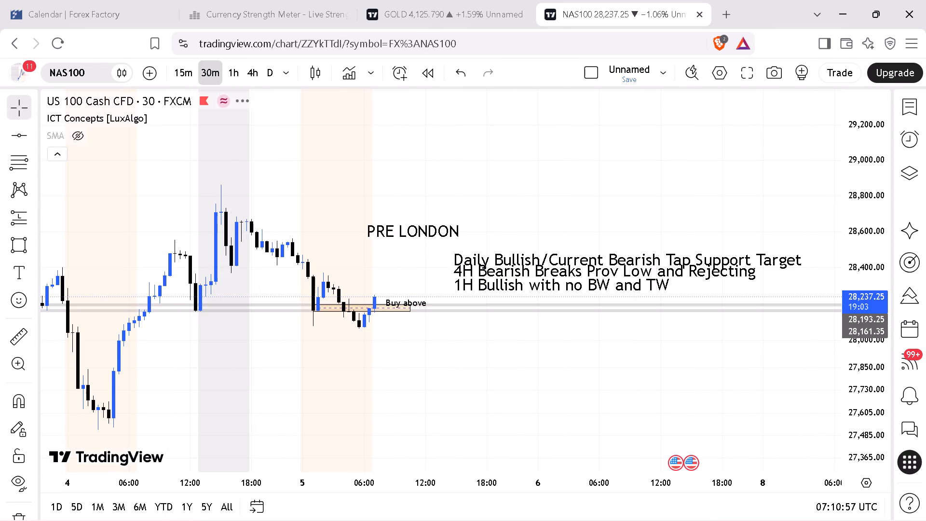
drag(853, 433, 880, 344)
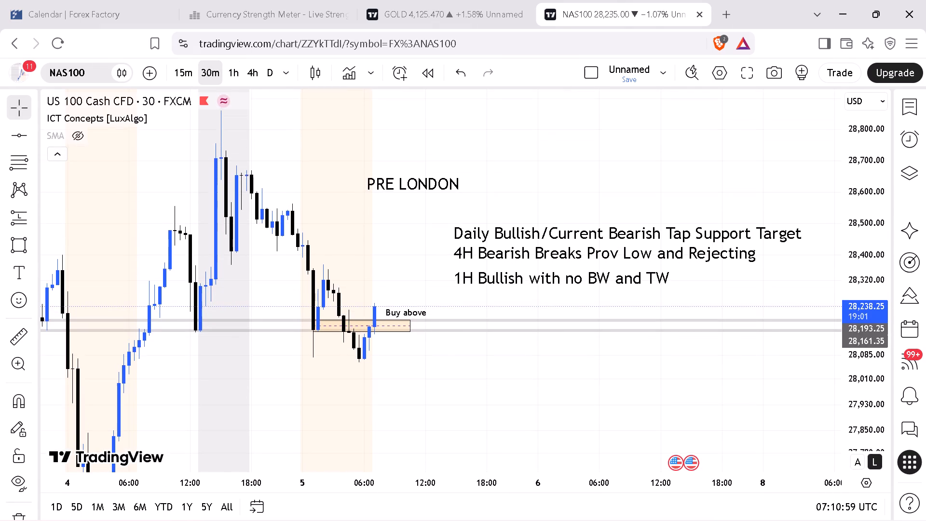
drag(880, 344, 880, 343)
drag(381, 238, 427, 241)
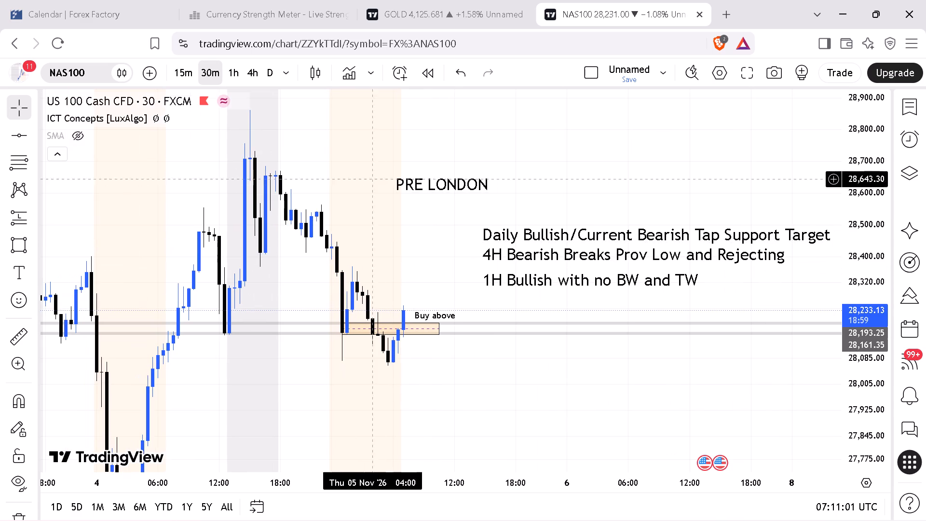
Return to the gold chart and review the marked range on the 4-hour, 1-hour, 30-minute and 15-minute timeframes, ending on 30 minutes.
click(434, 8)
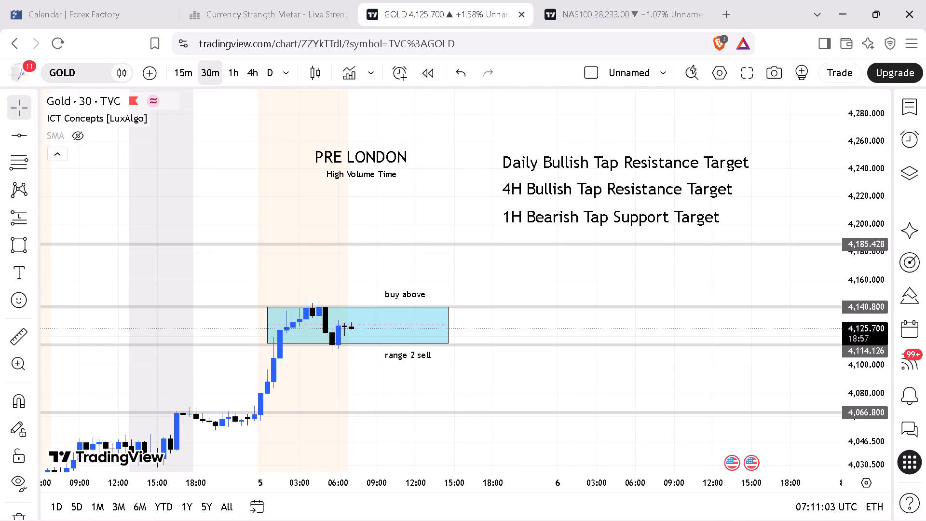
click(252, 70)
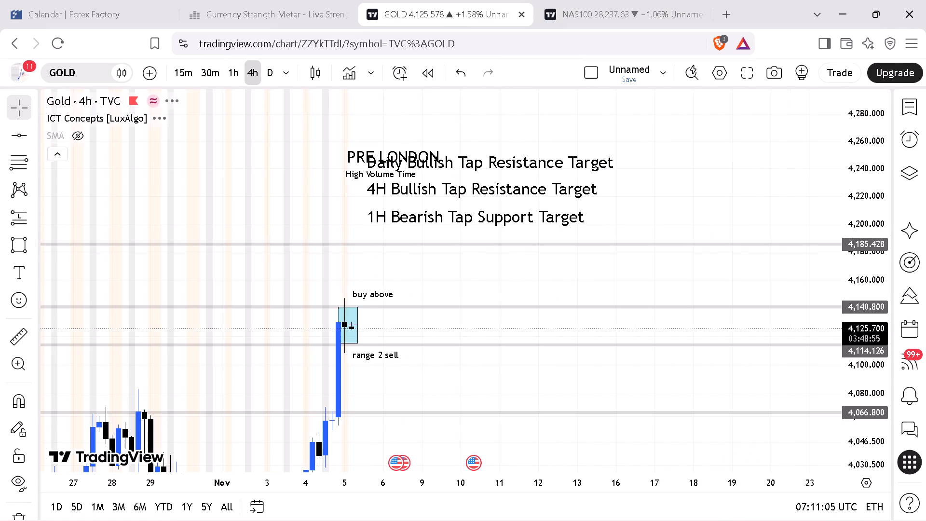
click(232, 73)
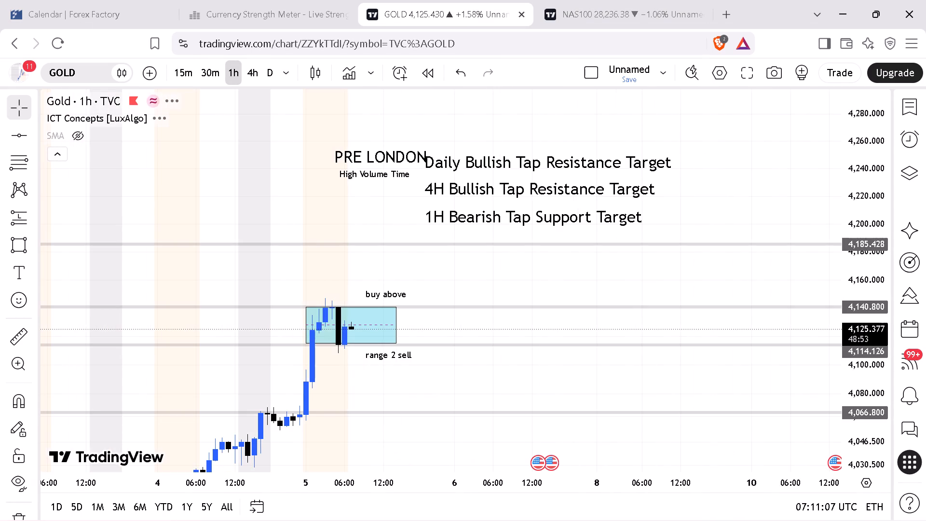
click(212, 74)
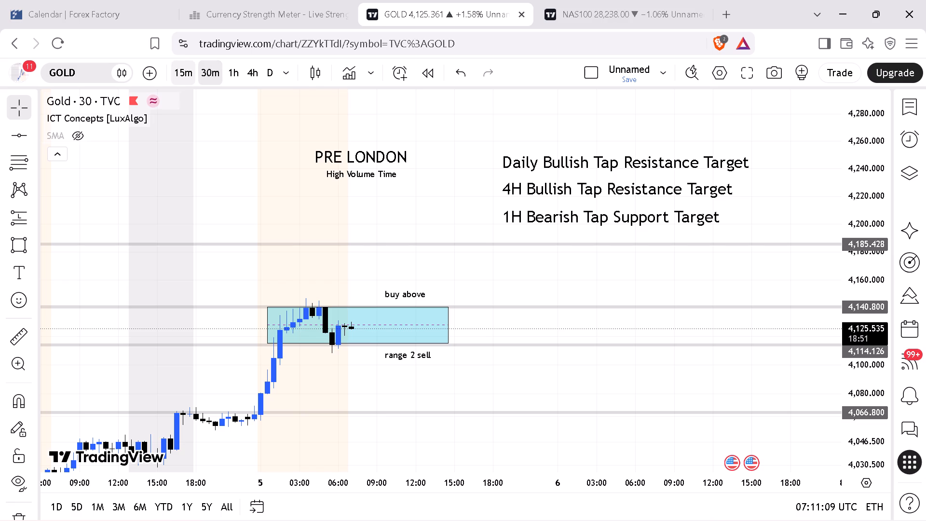
click(189, 79)
click(217, 76)
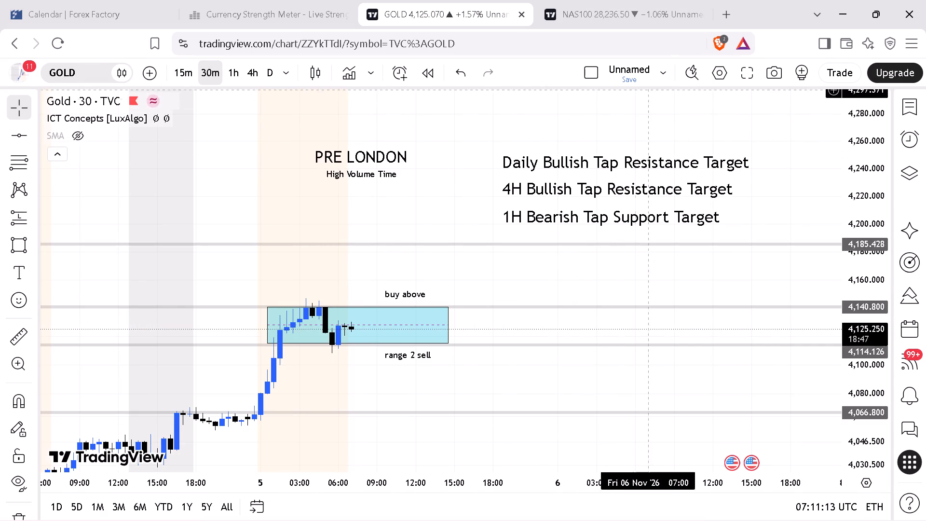
Search the web for SPOTIFY in a new browser tab and open the Spotify Web Player.
click(718, 15)
click(419, 149)
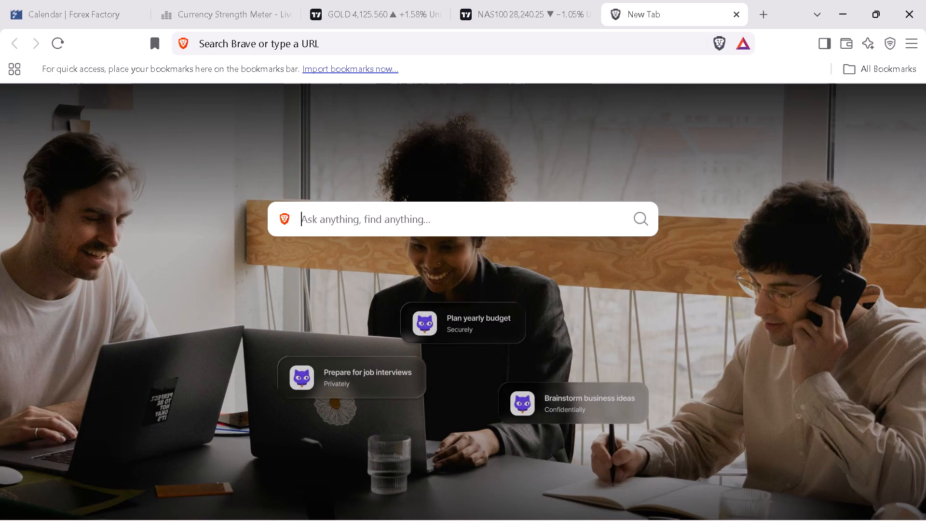
text(SPOTIFY)
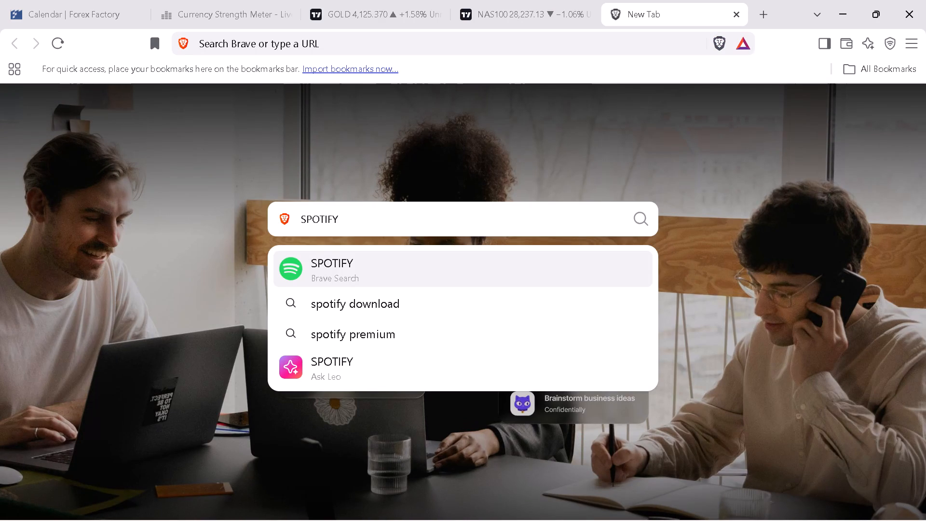
click(360, 277)
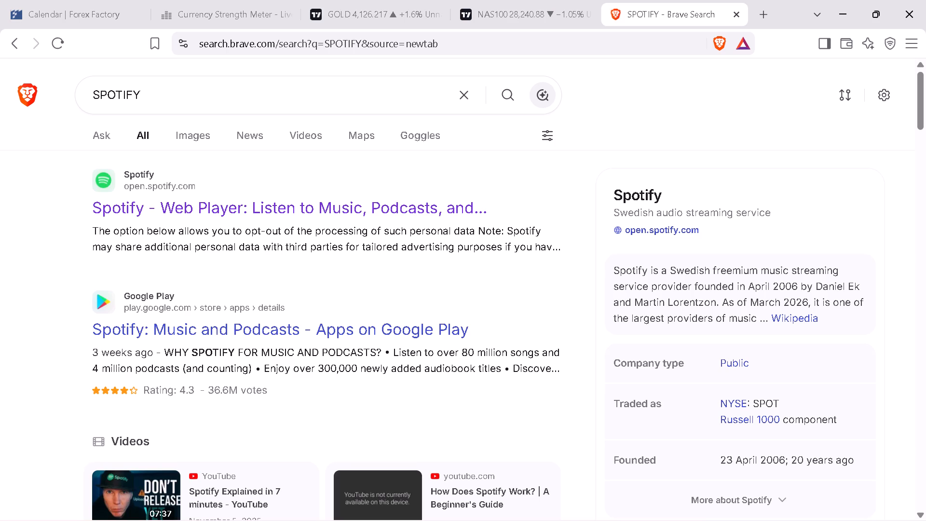
click(364, 216)
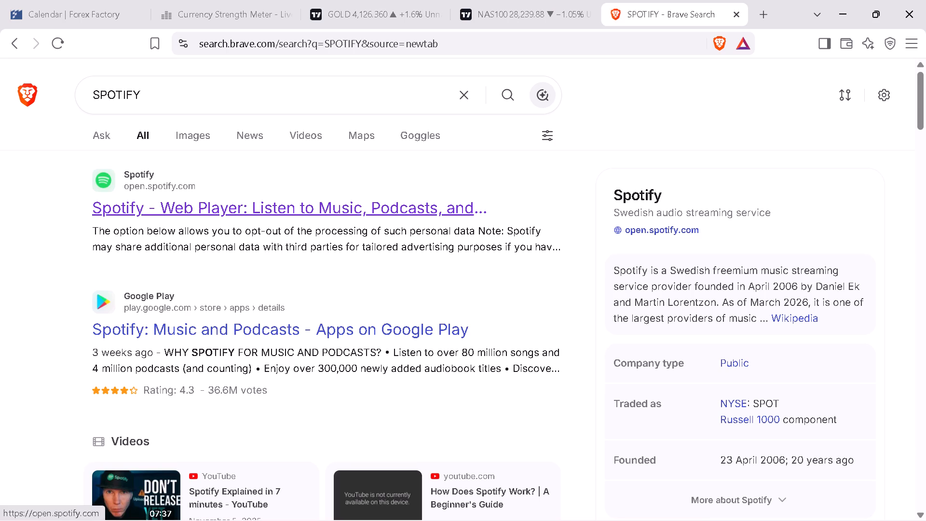
click(364, 206)
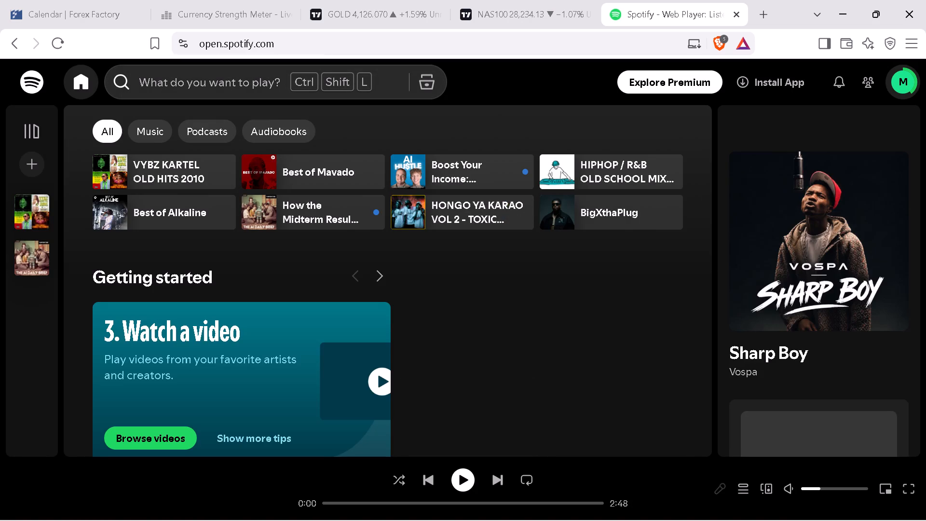
Open Spotify's search to show the recent searches.
click(274, 86)
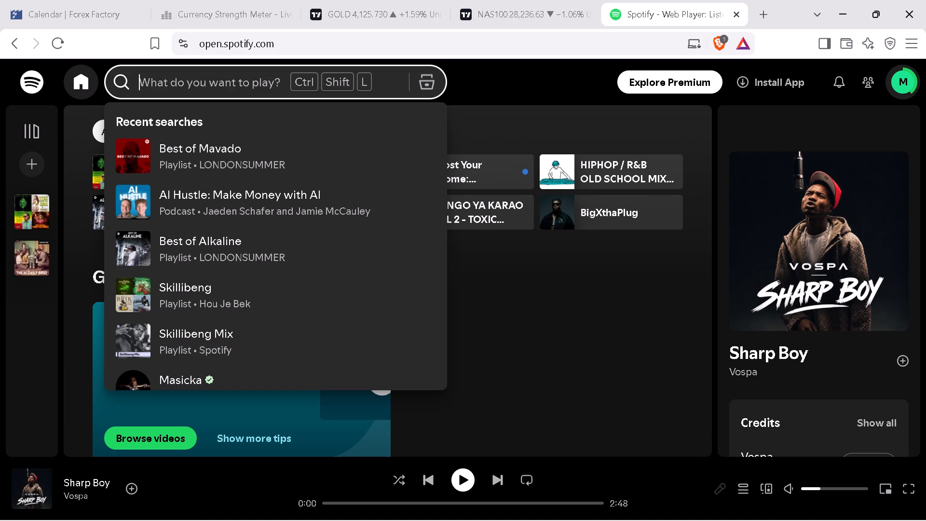